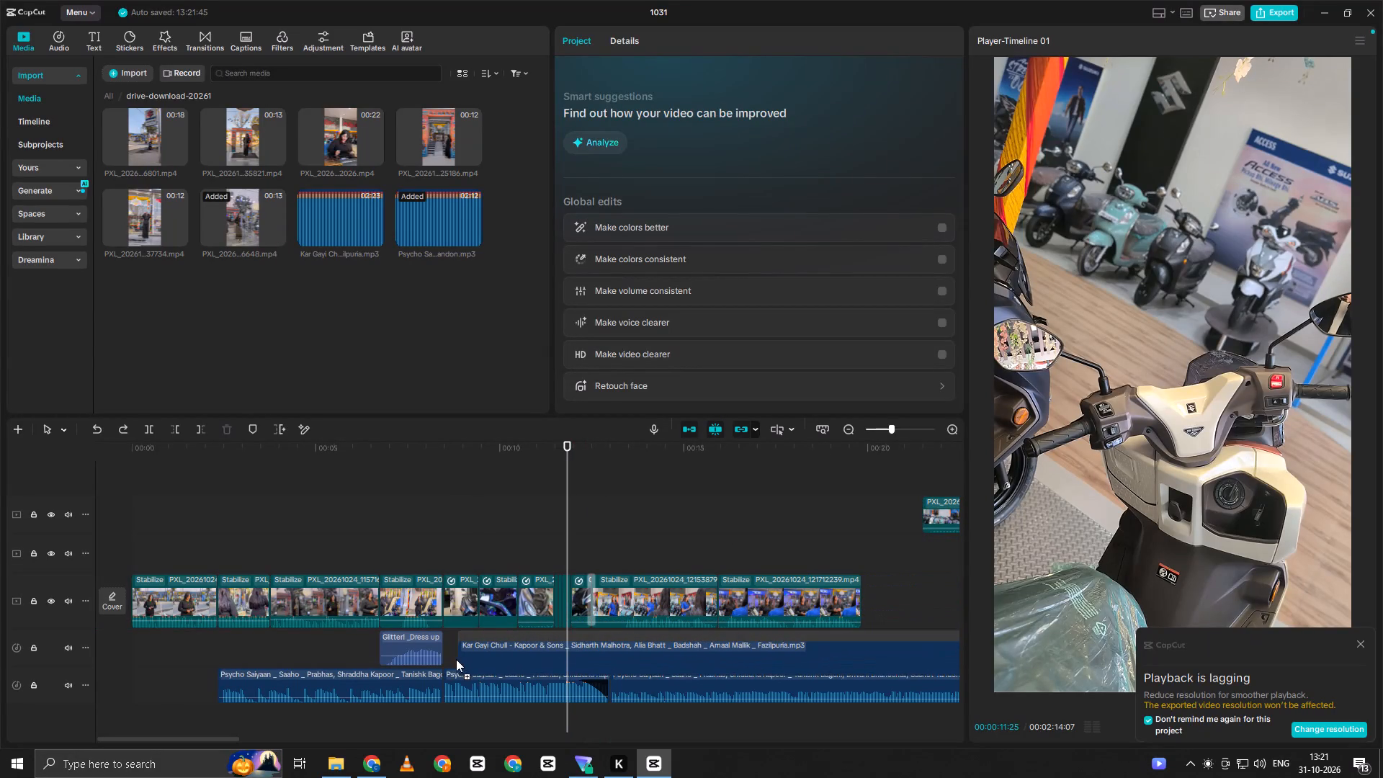
Align the start of the "Kar Gayi Chull" music clip with the first scooter clip and play back the result.
{"action": "left_click", "coordinate": [467, 653]}
{"action": "left_click_drag", "start_coordinate": [469, 652], "coordinate": [465, 654]}
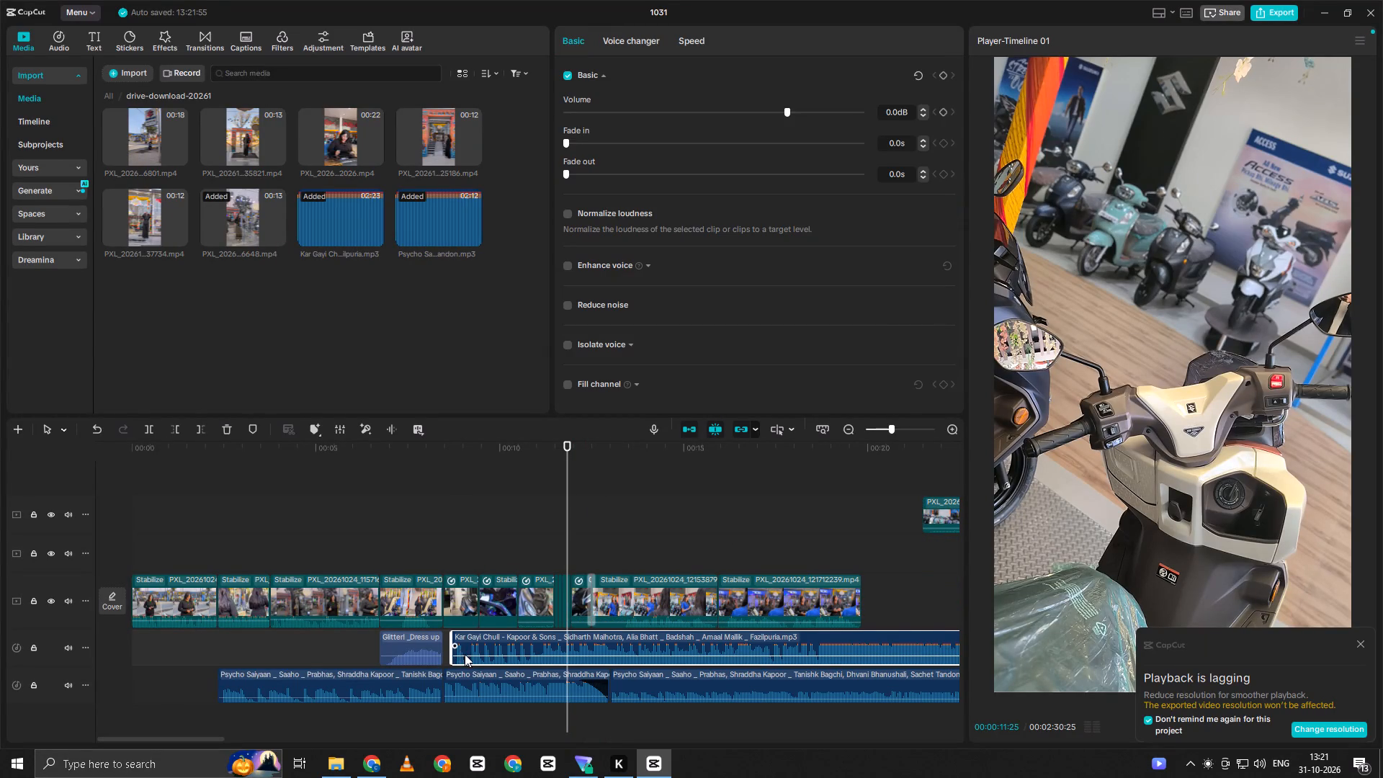
{"action": "left_click_drag", "start_coordinate": [465, 654], "coordinate": [462, 654]}
{"action": "left_click", "coordinate": [407, 524]}
{"action": "key", "text": "space"}
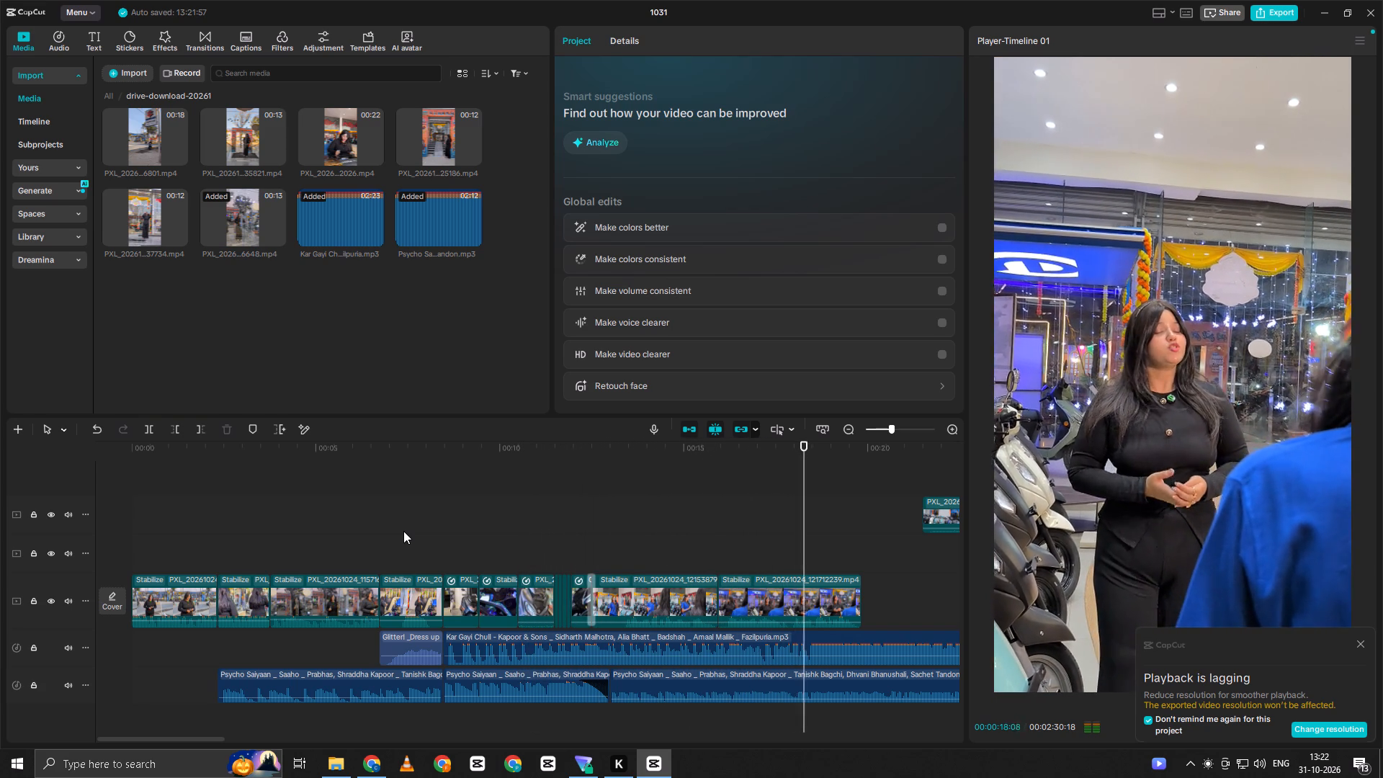
{"action": "key", "text": "space"}
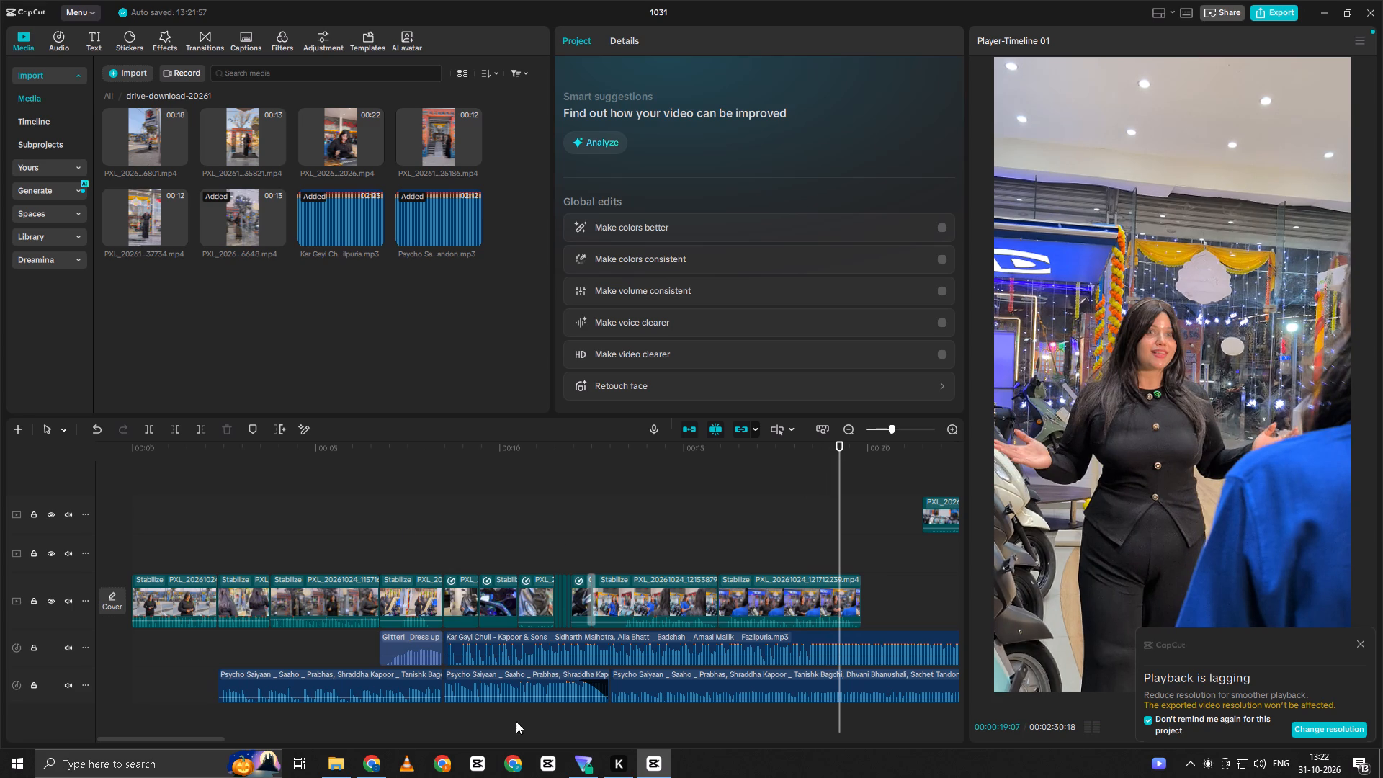
Delete the two "Psycho Saiyaan" audio segments lying below the "Kar Gayi Chull" clip.
{"action": "left_click", "coordinate": [502, 691]}
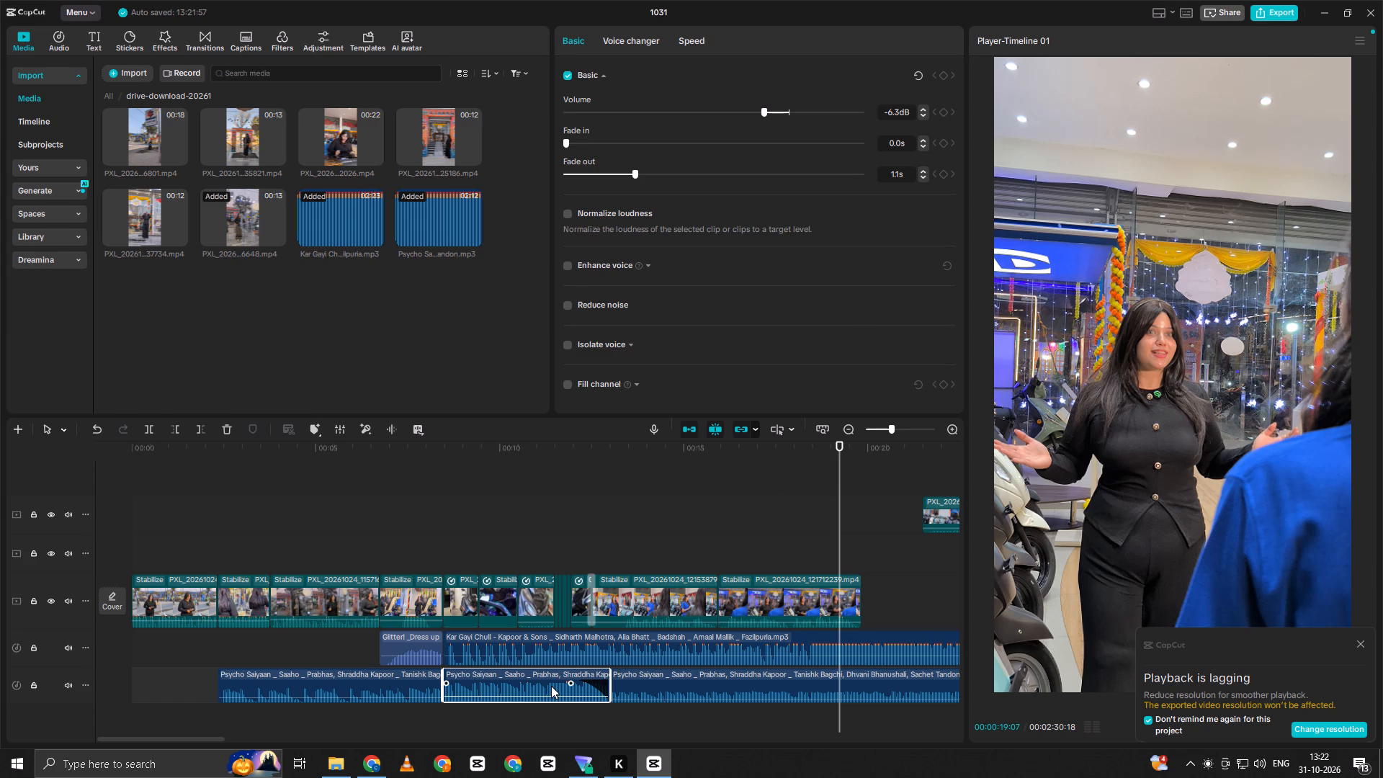
{"action": "key", "text": "BackSpace"}
{"action": "left_click", "coordinate": [642, 679]}
{"action": "key", "text": "BackSpace"}
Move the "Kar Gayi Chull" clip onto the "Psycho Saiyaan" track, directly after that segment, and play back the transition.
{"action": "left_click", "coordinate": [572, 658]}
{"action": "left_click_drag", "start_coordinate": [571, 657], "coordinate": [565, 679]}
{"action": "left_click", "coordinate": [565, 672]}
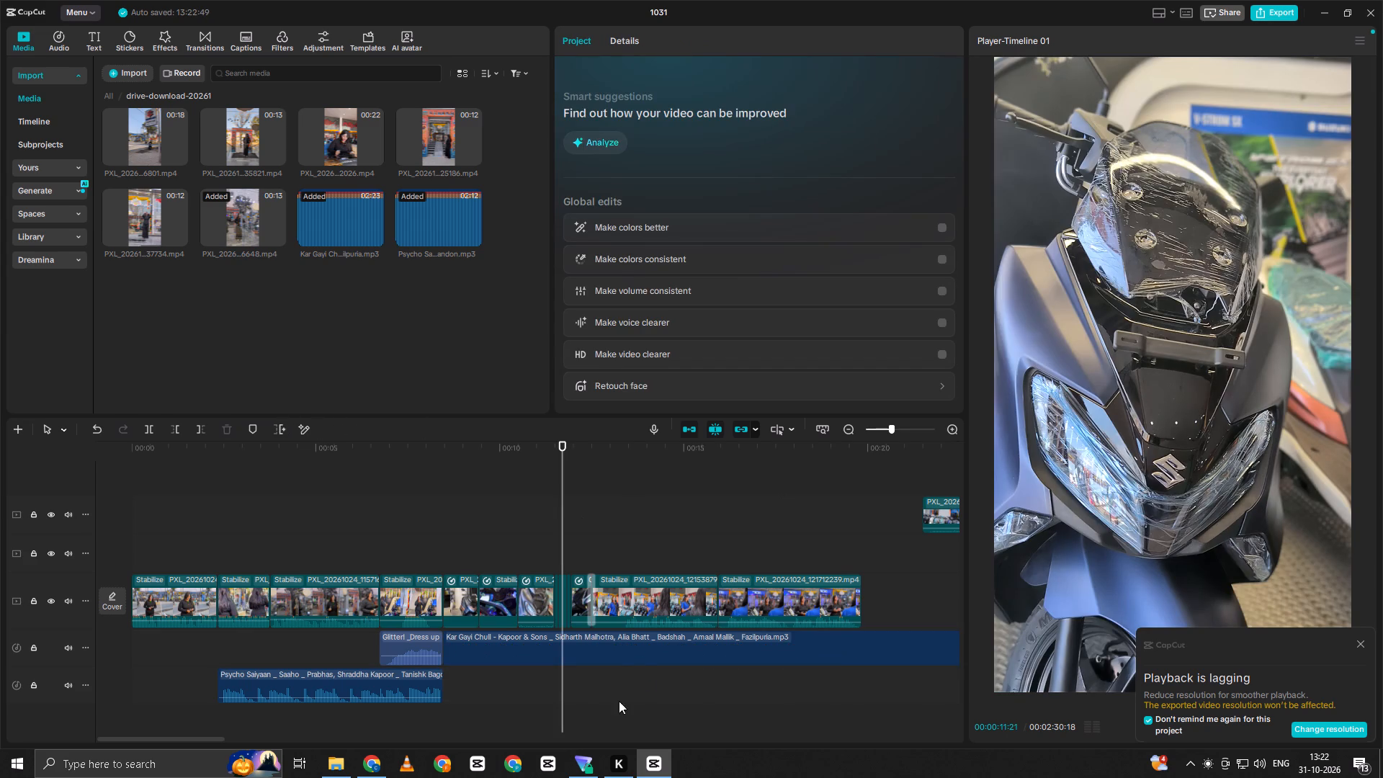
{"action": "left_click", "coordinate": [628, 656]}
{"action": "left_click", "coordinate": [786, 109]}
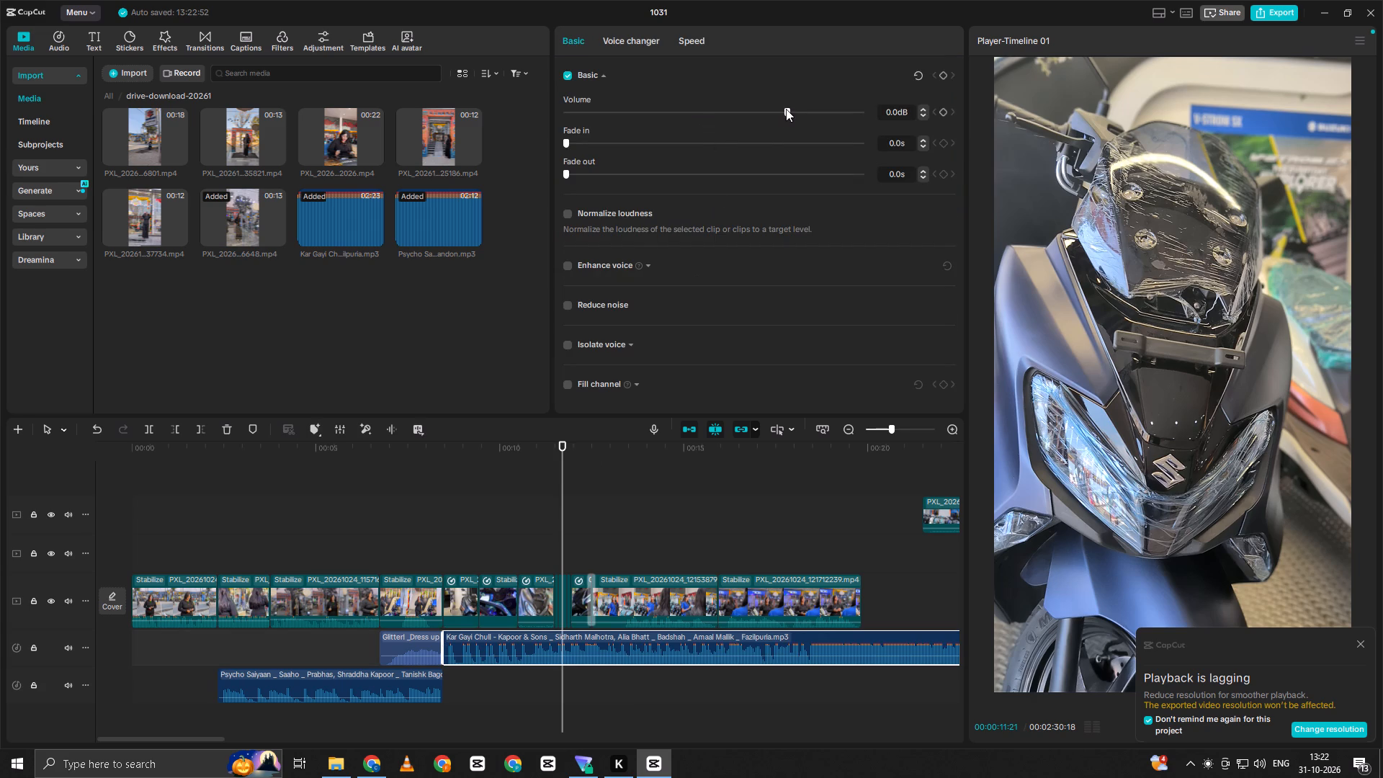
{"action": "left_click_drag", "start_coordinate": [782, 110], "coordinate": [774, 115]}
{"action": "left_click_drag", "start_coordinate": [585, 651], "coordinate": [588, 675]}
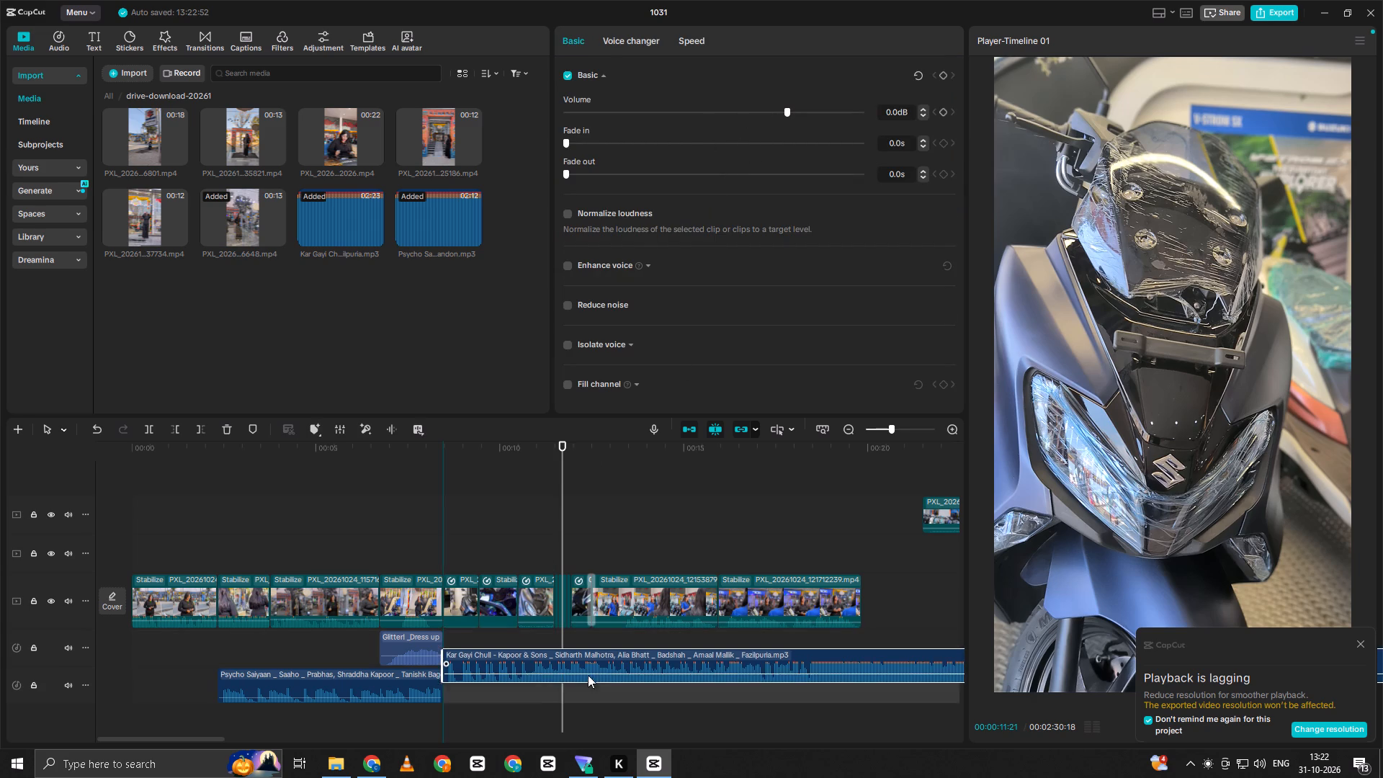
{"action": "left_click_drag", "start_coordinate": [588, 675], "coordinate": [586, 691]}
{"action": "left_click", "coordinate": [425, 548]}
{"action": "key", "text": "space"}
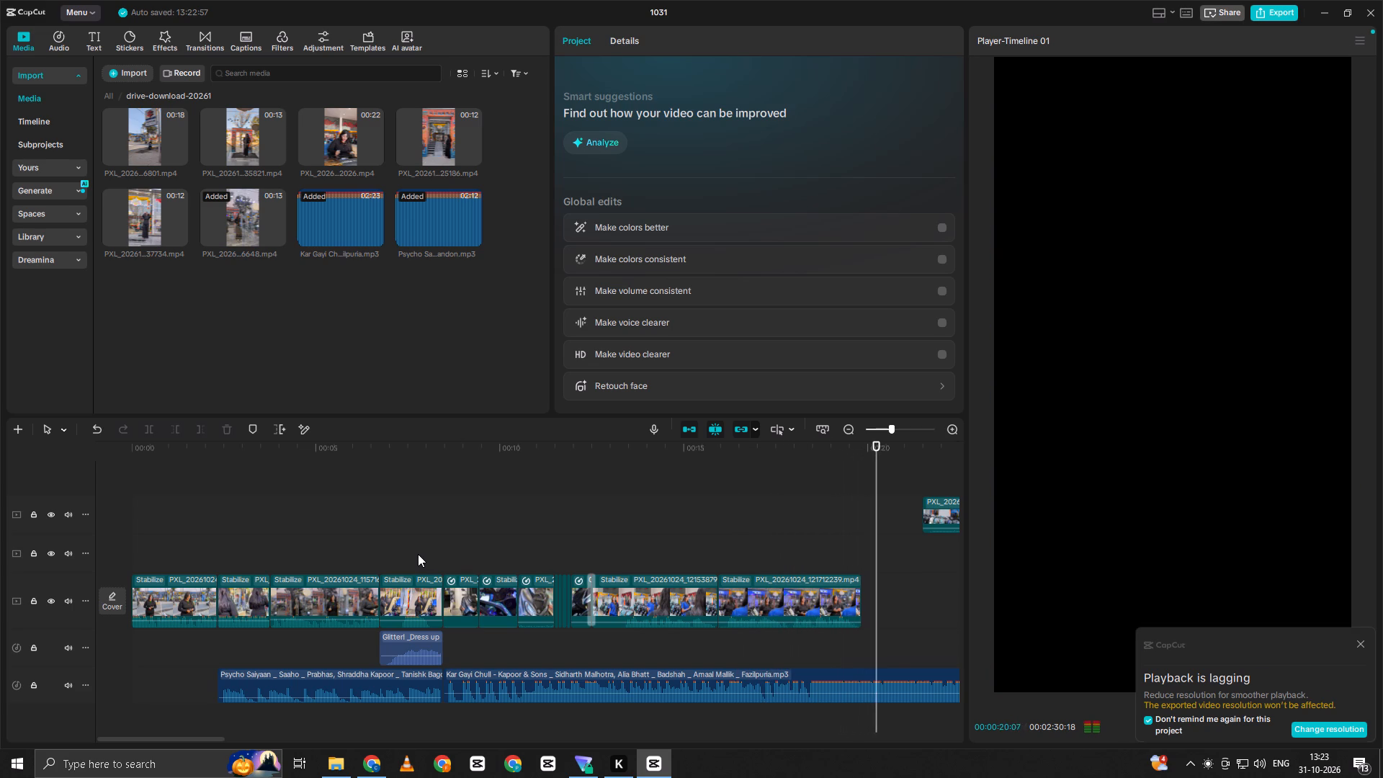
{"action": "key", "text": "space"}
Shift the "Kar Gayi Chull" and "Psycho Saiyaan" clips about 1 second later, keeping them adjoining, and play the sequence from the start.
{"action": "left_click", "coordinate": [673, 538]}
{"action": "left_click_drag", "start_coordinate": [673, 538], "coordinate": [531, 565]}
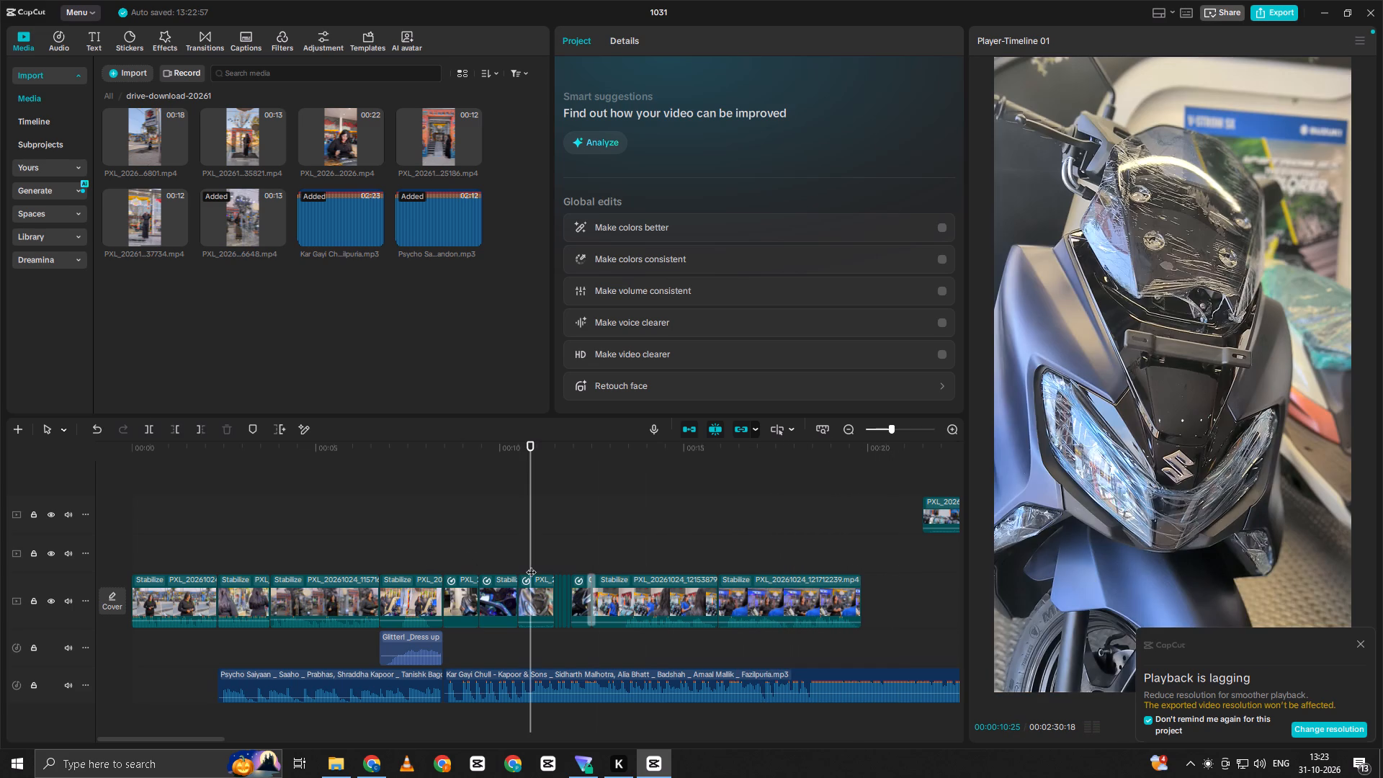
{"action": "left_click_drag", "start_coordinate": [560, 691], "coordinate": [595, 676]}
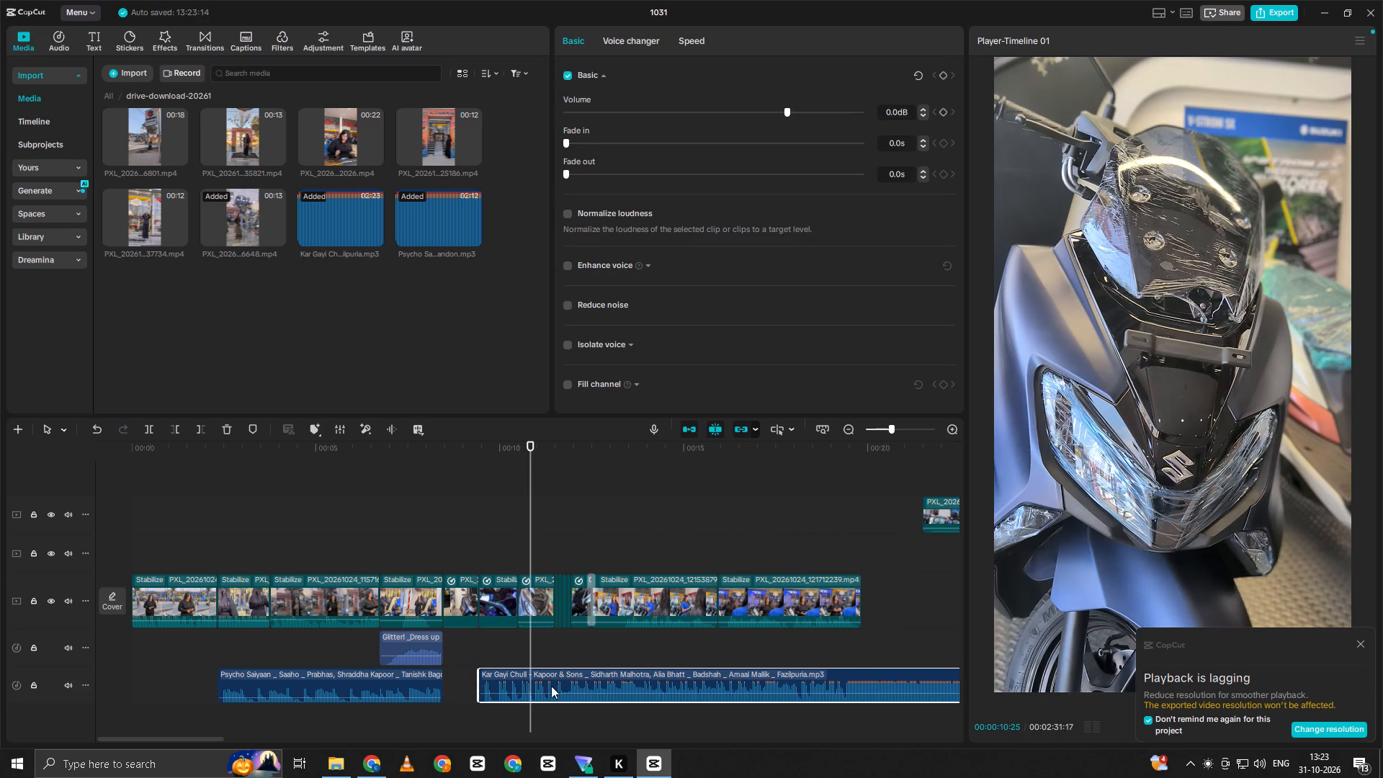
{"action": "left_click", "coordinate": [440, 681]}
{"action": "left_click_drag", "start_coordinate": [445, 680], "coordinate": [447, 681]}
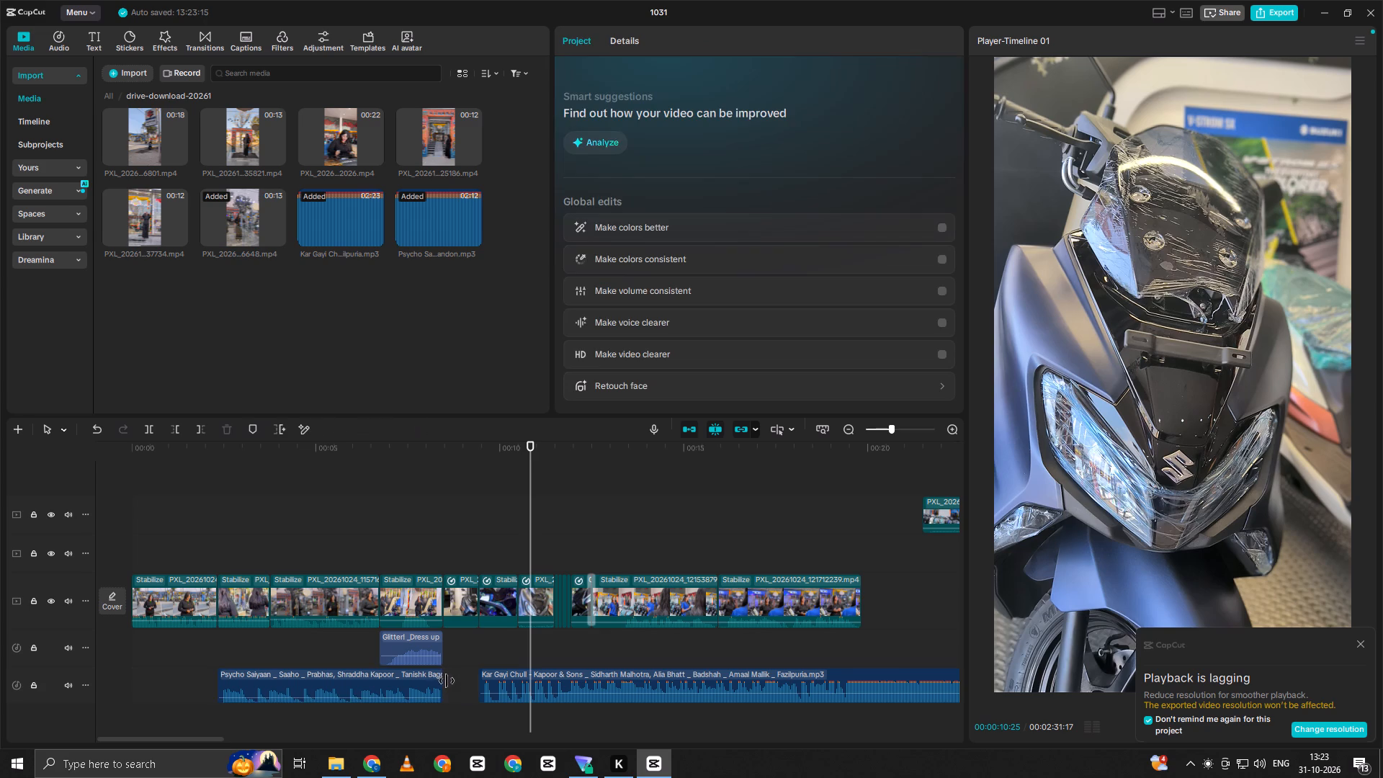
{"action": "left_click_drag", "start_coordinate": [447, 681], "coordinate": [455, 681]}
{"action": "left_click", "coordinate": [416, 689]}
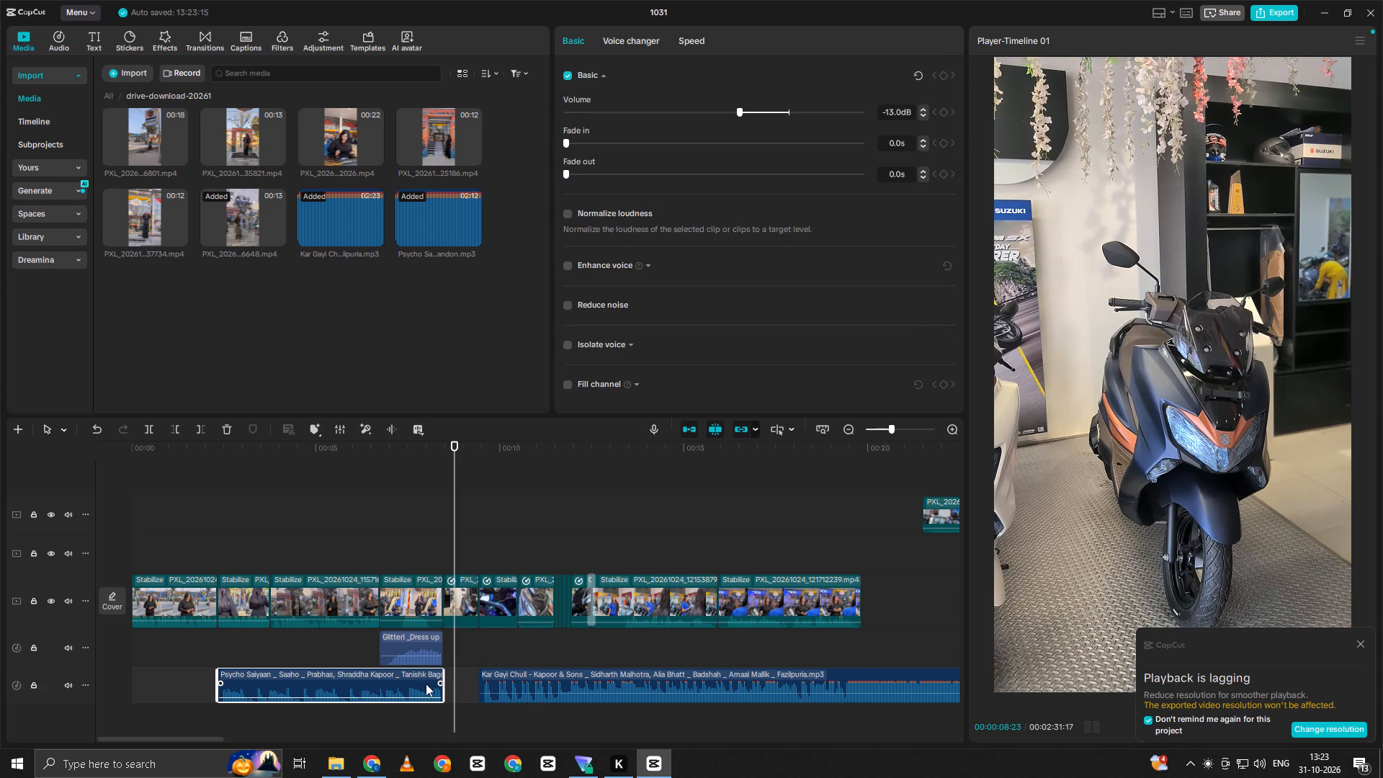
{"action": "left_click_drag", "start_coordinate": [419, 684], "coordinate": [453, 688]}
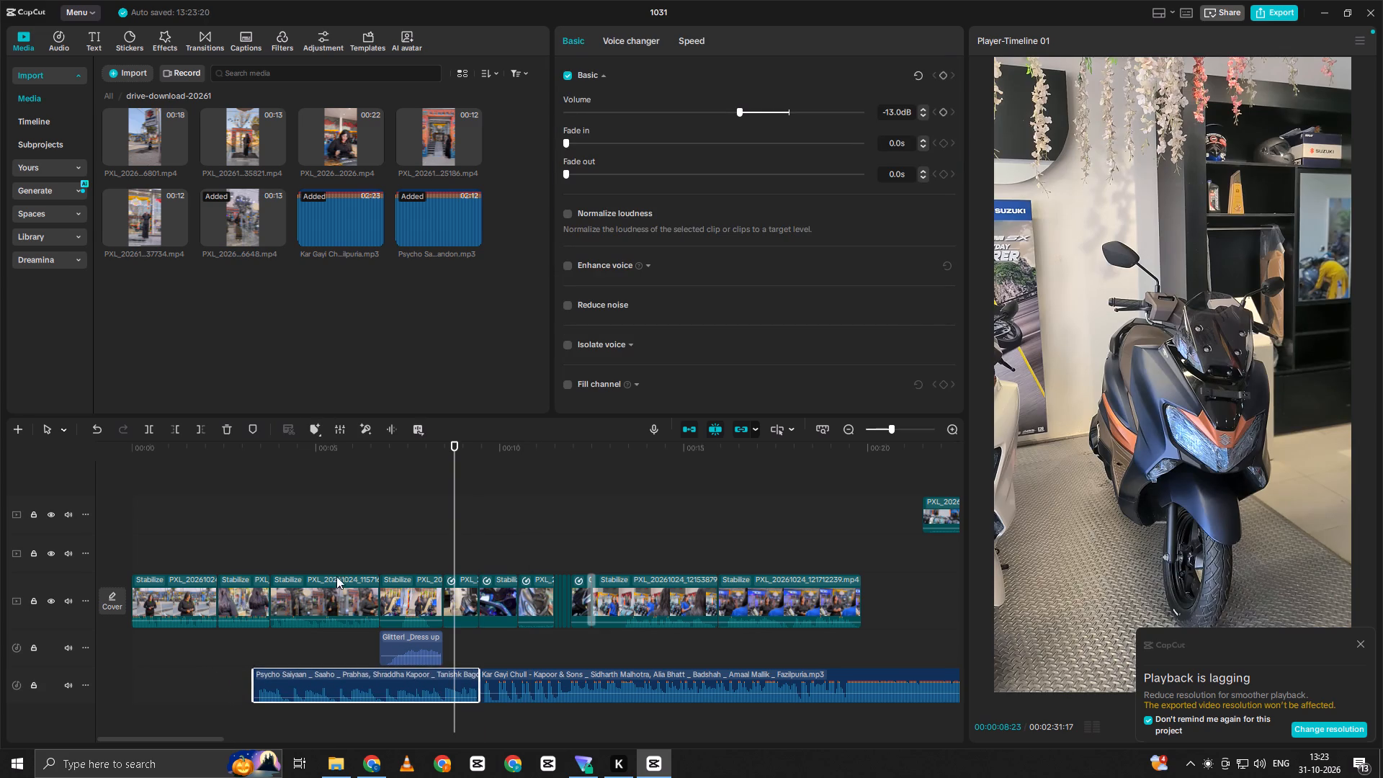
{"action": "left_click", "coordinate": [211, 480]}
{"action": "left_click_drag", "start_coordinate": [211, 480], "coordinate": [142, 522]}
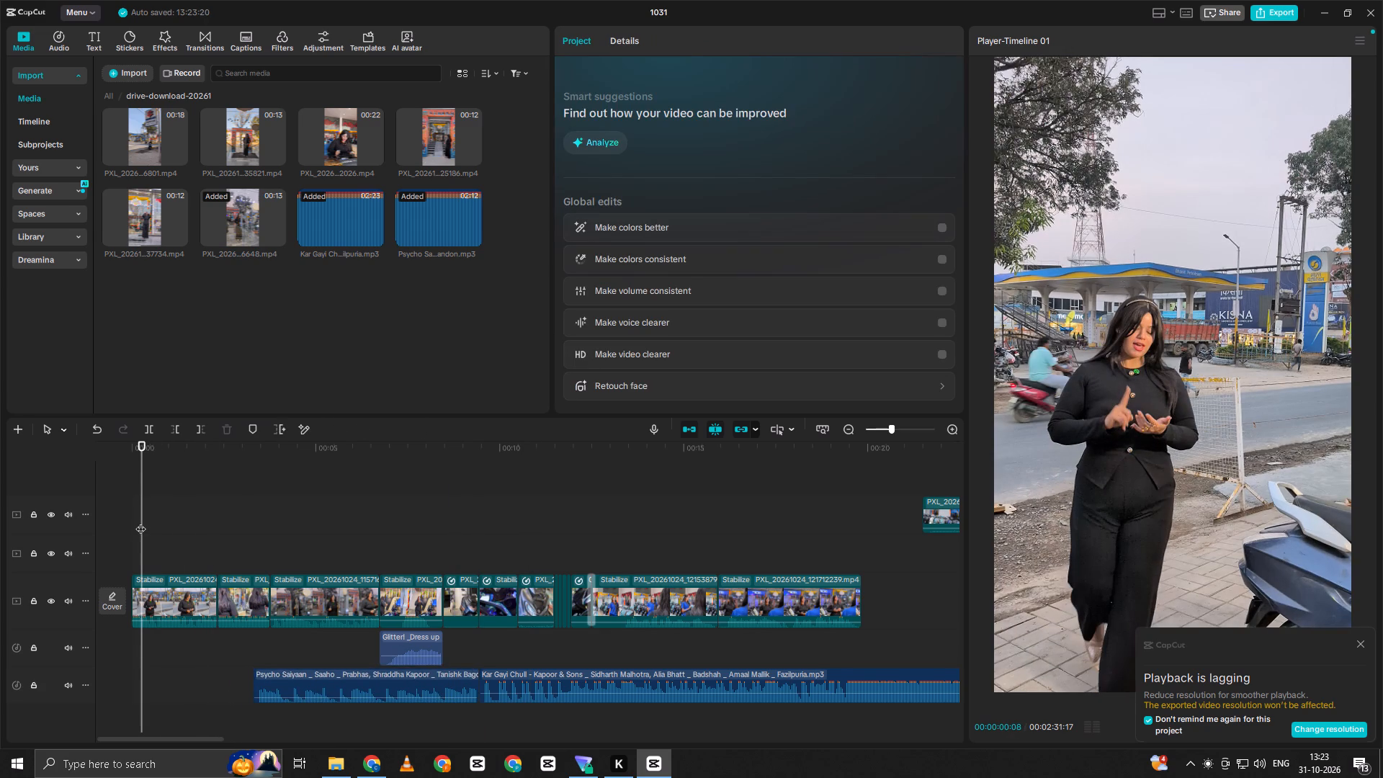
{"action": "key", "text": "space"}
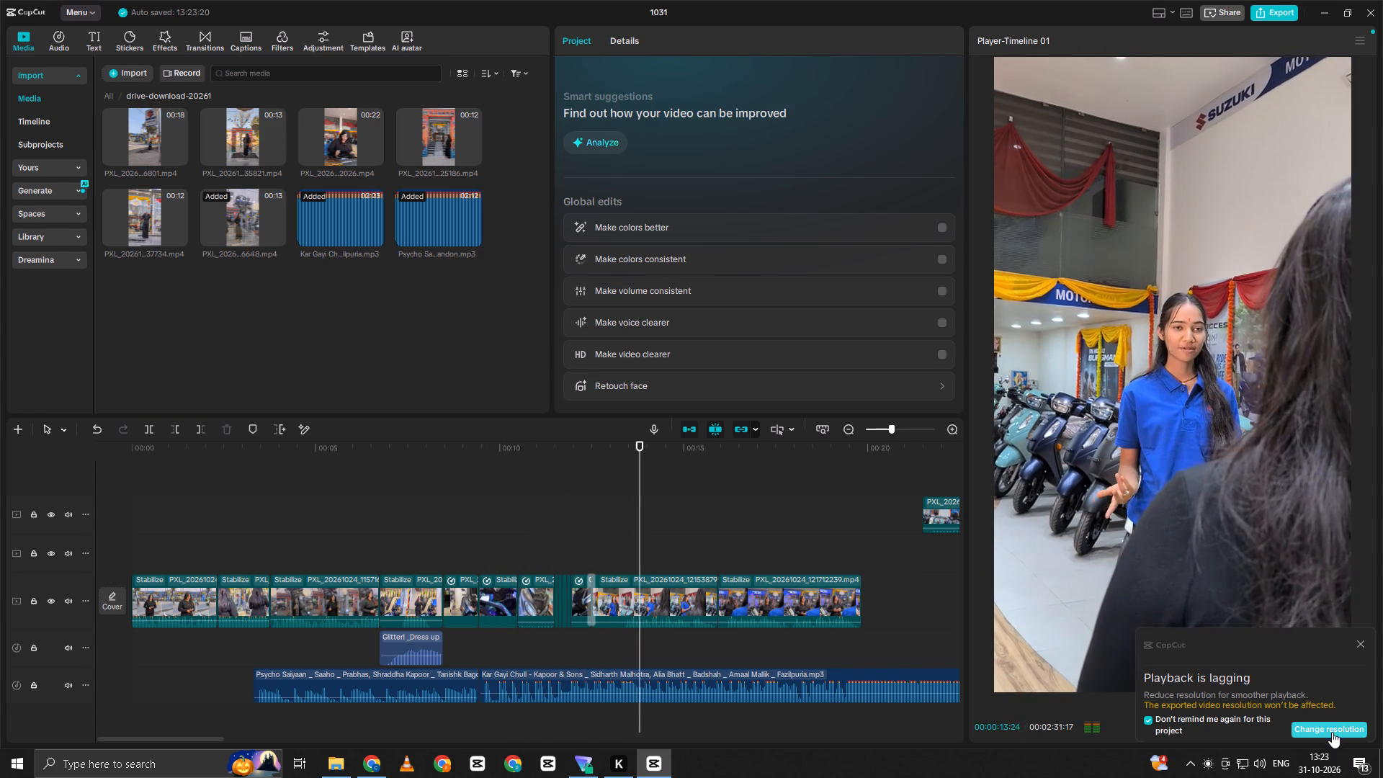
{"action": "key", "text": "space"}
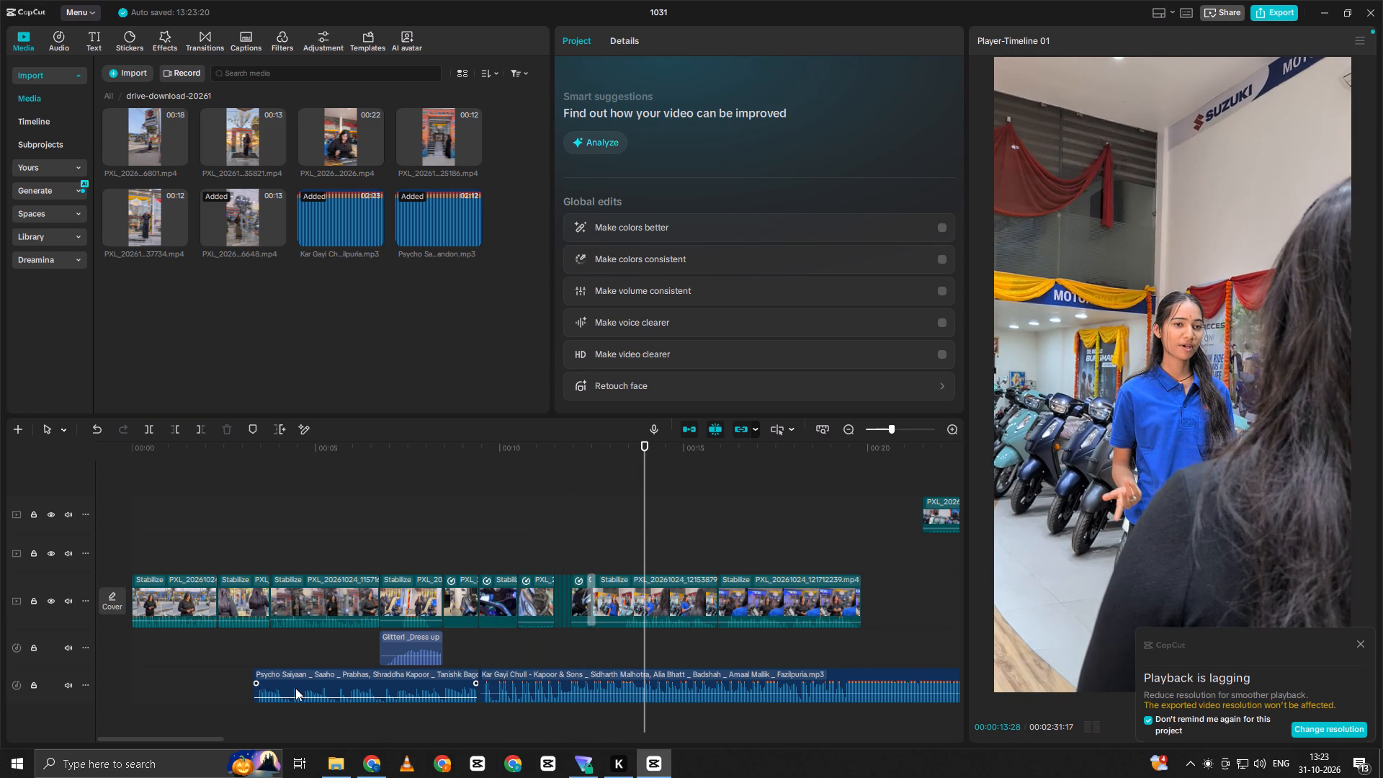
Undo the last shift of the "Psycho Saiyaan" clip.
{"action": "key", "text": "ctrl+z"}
Move the "Kar Gayi Chull" clip to a new bottom audio track, starting slightly before the first scooter clip, and play it back.
{"action": "left_click_drag", "start_coordinate": [528, 685], "coordinate": [480, 687]}
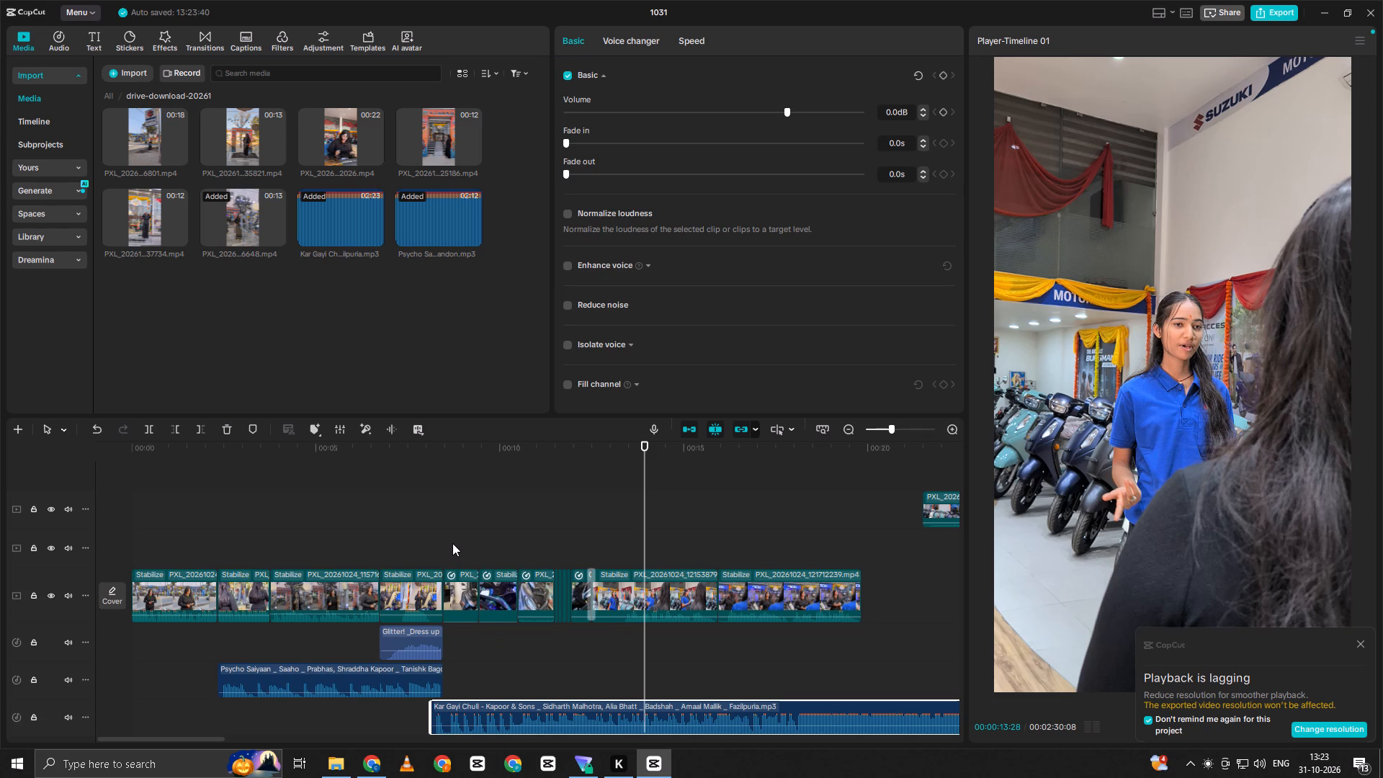
{"action": "double_click", "coordinate": [454, 544]}
{"action": "key", "text": "space"}
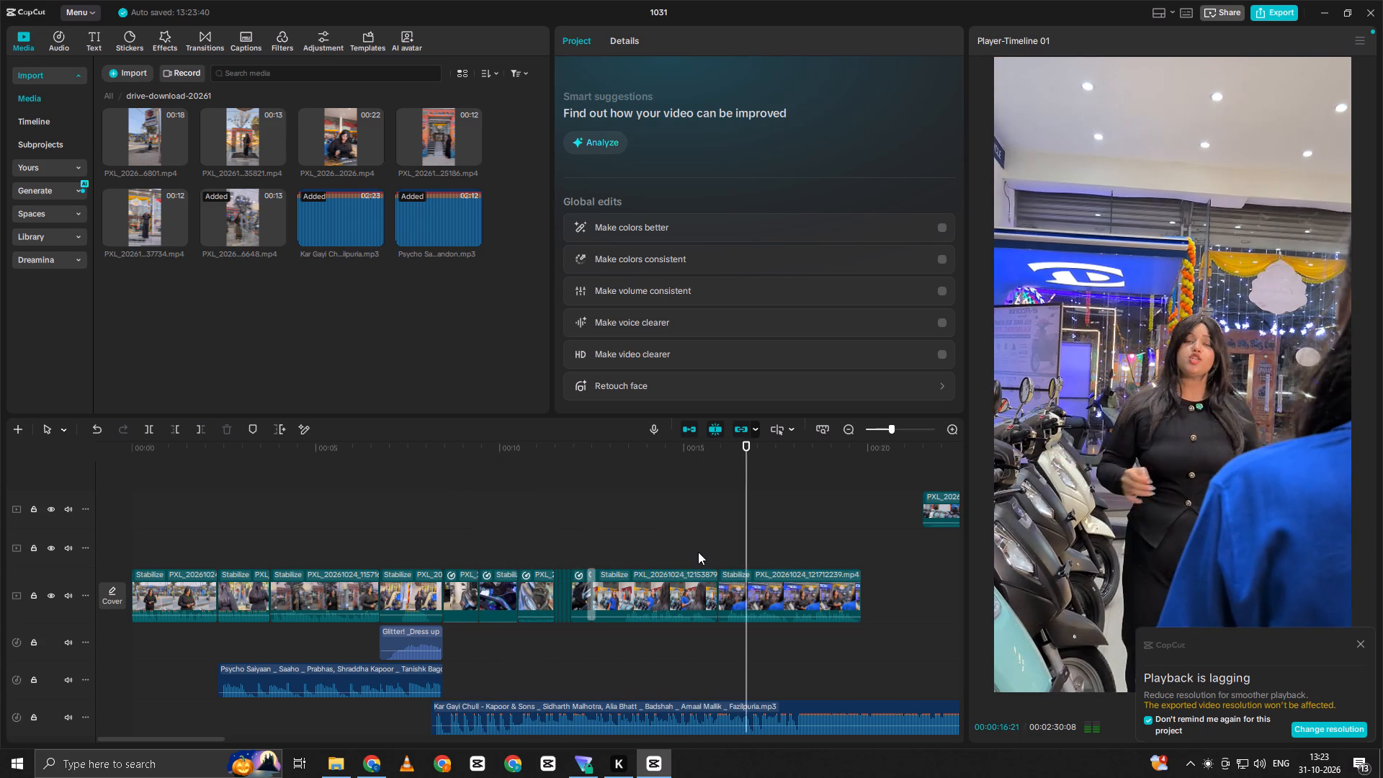
{"action": "key", "text": "space"}
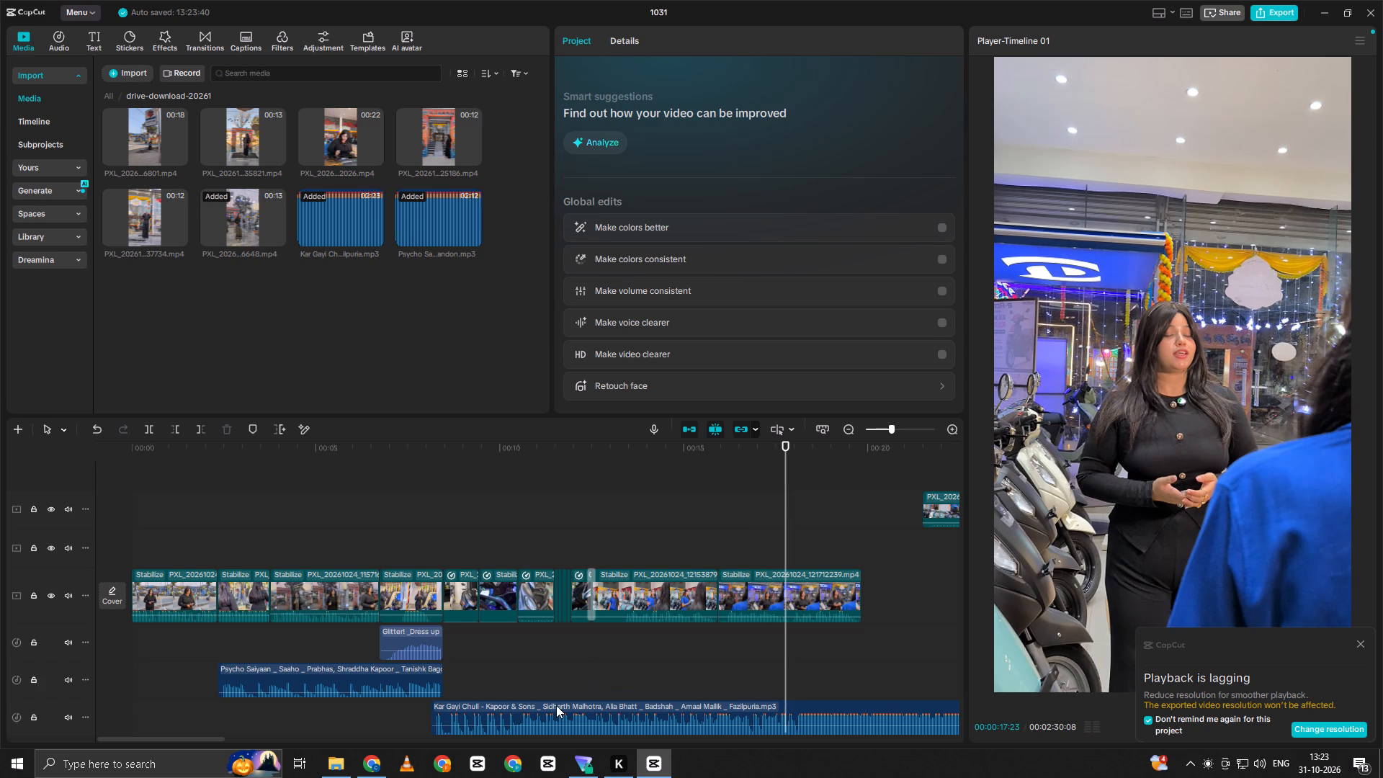
Reposition the "Kar Gayi Chull" clip on the bottom audio track so it starts exactly with the first scooter clip.
{"action": "left_click_drag", "start_coordinate": [553, 707], "coordinate": [609, 690]}
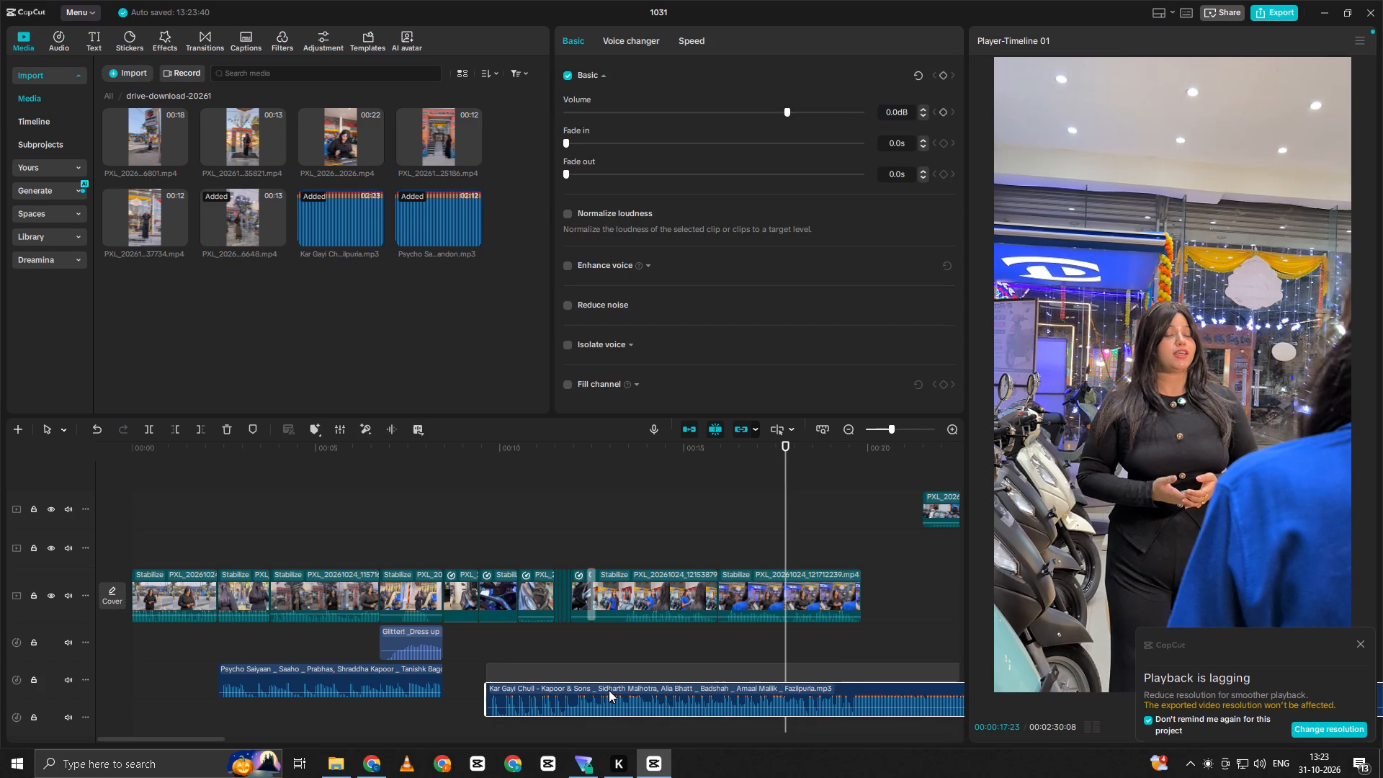
{"action": "left_click_drag", "start_coordinate": [609, 690], "coordinate": [584, 704]}
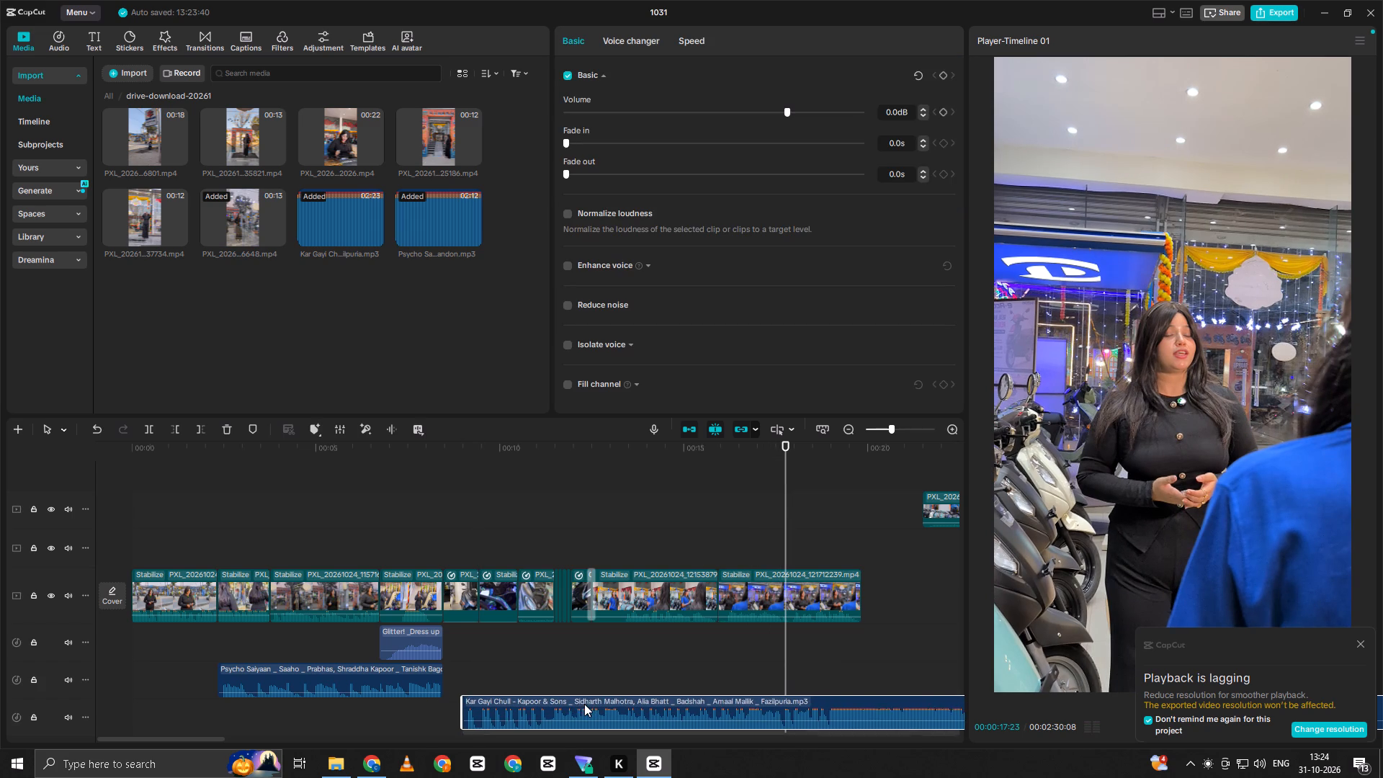
{"action": "left_click_drag", "start_coordinate": [584, 704], "coordinate": [569, 710]}
Delete the tiny leftover video clips after about 00:00:11:15, between the scooter close-ups, closing the gap on the main track.
{"action": "left_click", "coordinate": [457, 583]}
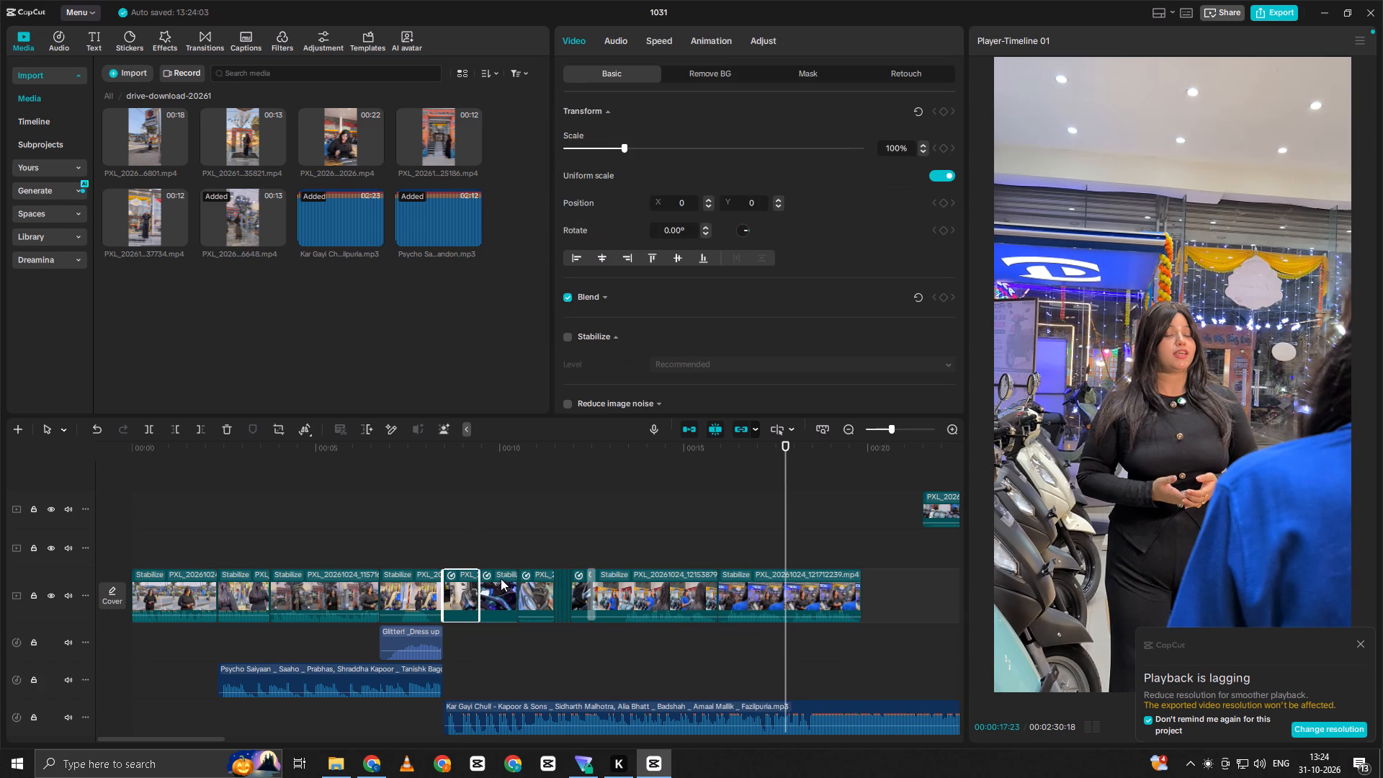
{"action": "left_click", "coordinate": [561, 571]}
{"action": "double_click", "coordinate": [553, 535]}
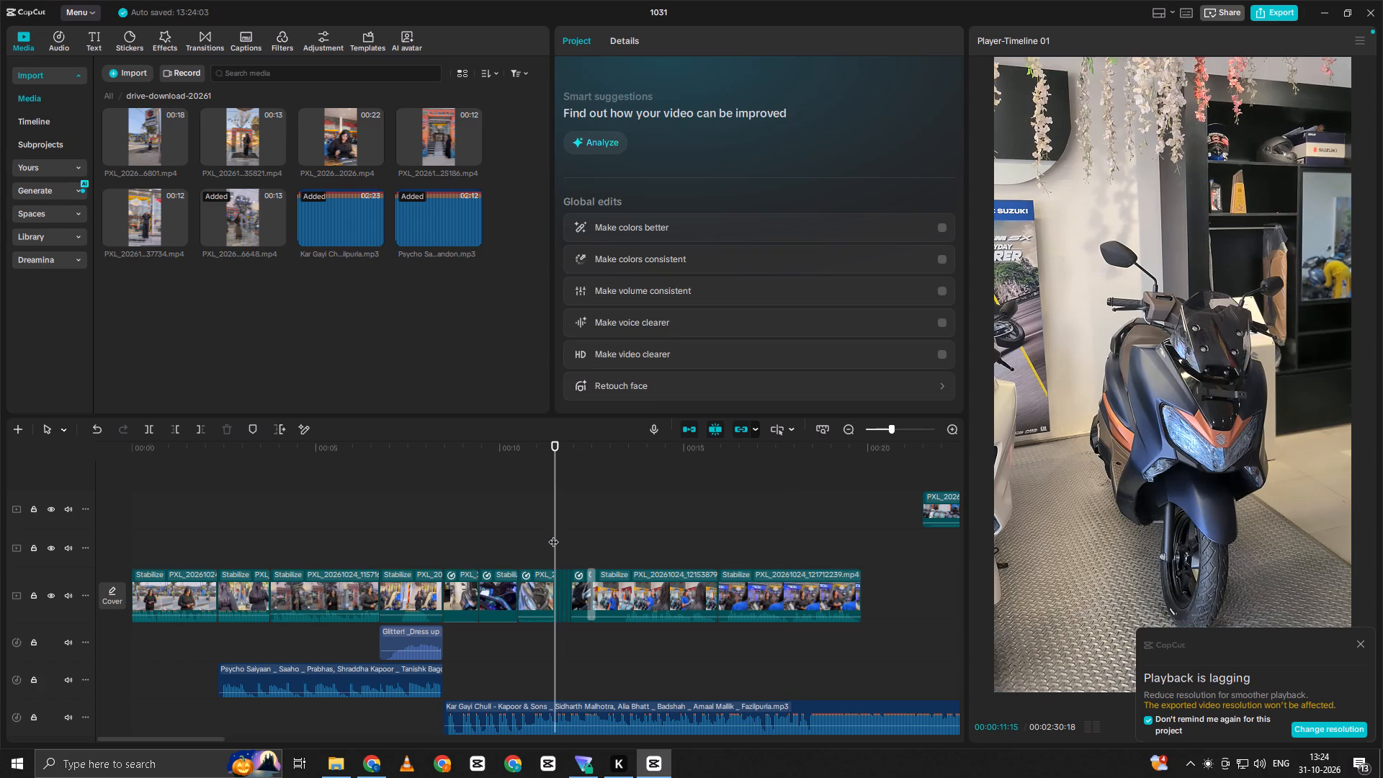
{"action": "scroll", "coordinate": [560, 579], "scroll_direction": "up", "scroll_amount": 3, "text": "ctrl"}
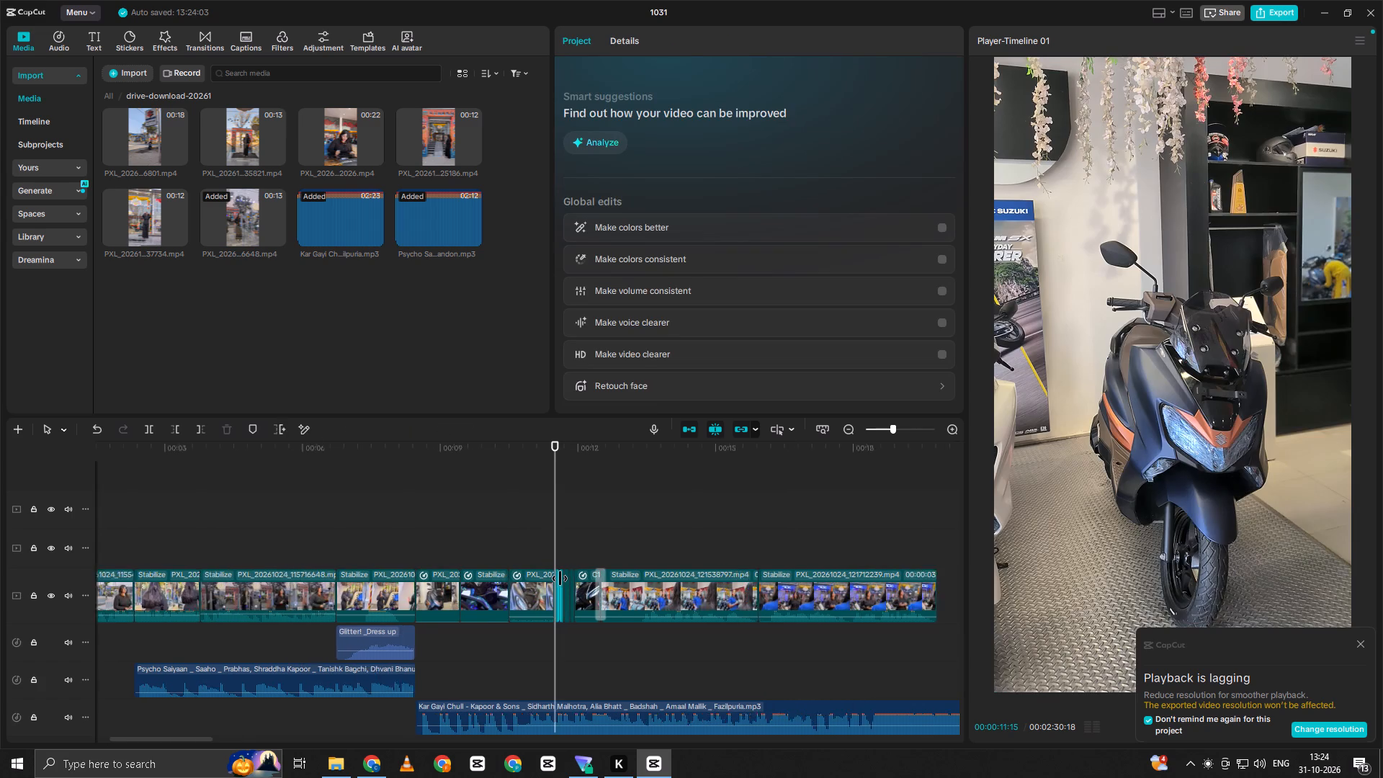
{"action": "scroll", "coordinate": [560, 578], "scroll_direction": "up", "scroll_amount": 5, "text": "ctrl"}
{"action": "left_click_drag", "start_coordinate": [562, 550], "coordinate": [573, 593]}
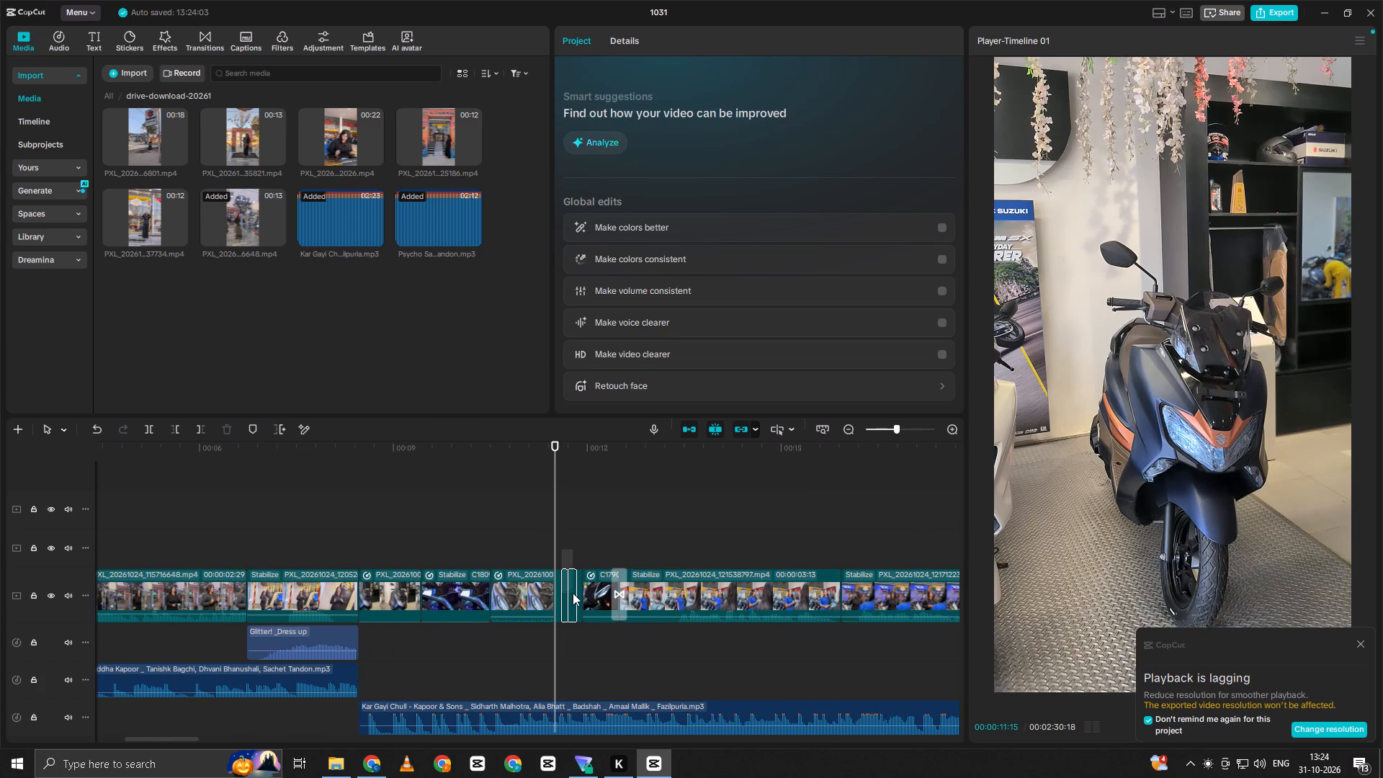
{"action": "left_click_drag", "start_coordinate": [573, 593], "coordinate": [578, 599]}
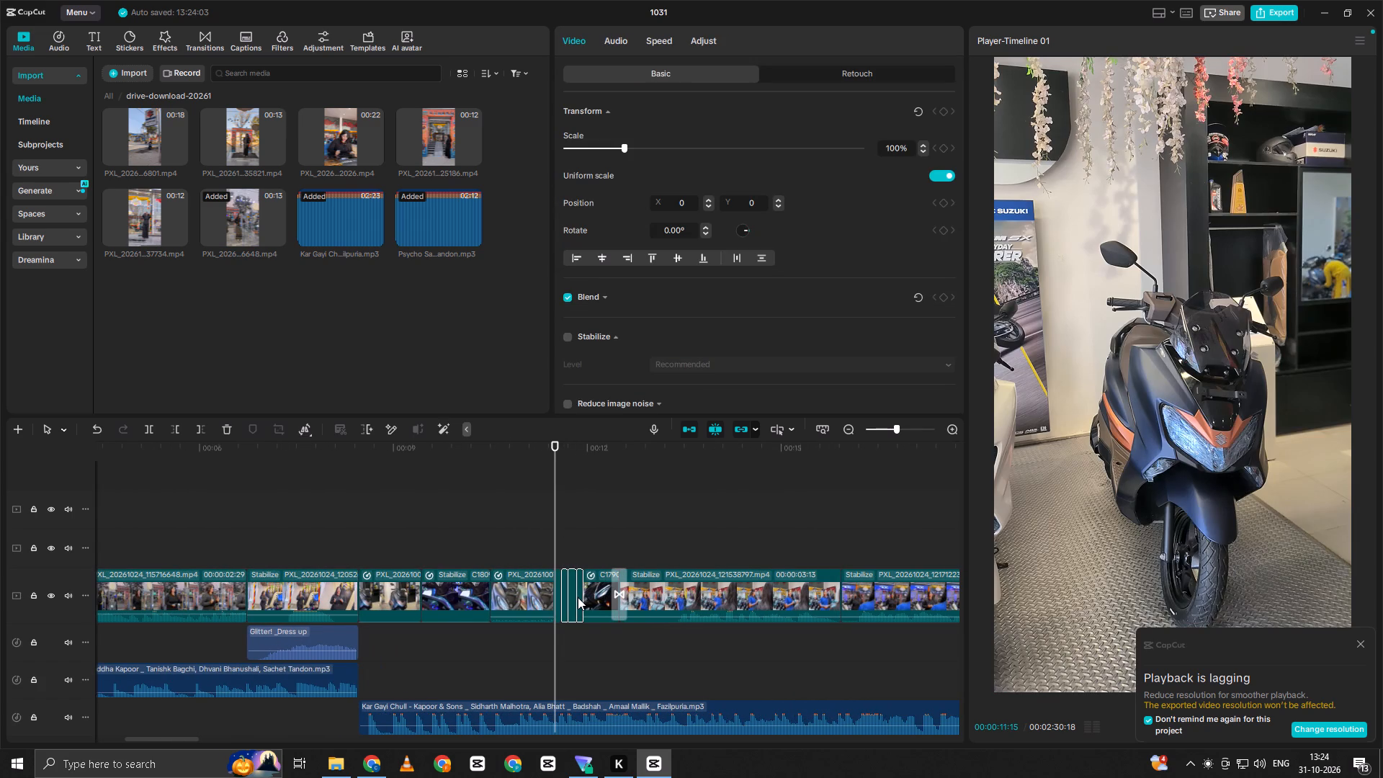
{"action": "key", "text": "BackSpace"}
{"action": "left_click", "coordinate": [558, 586]}
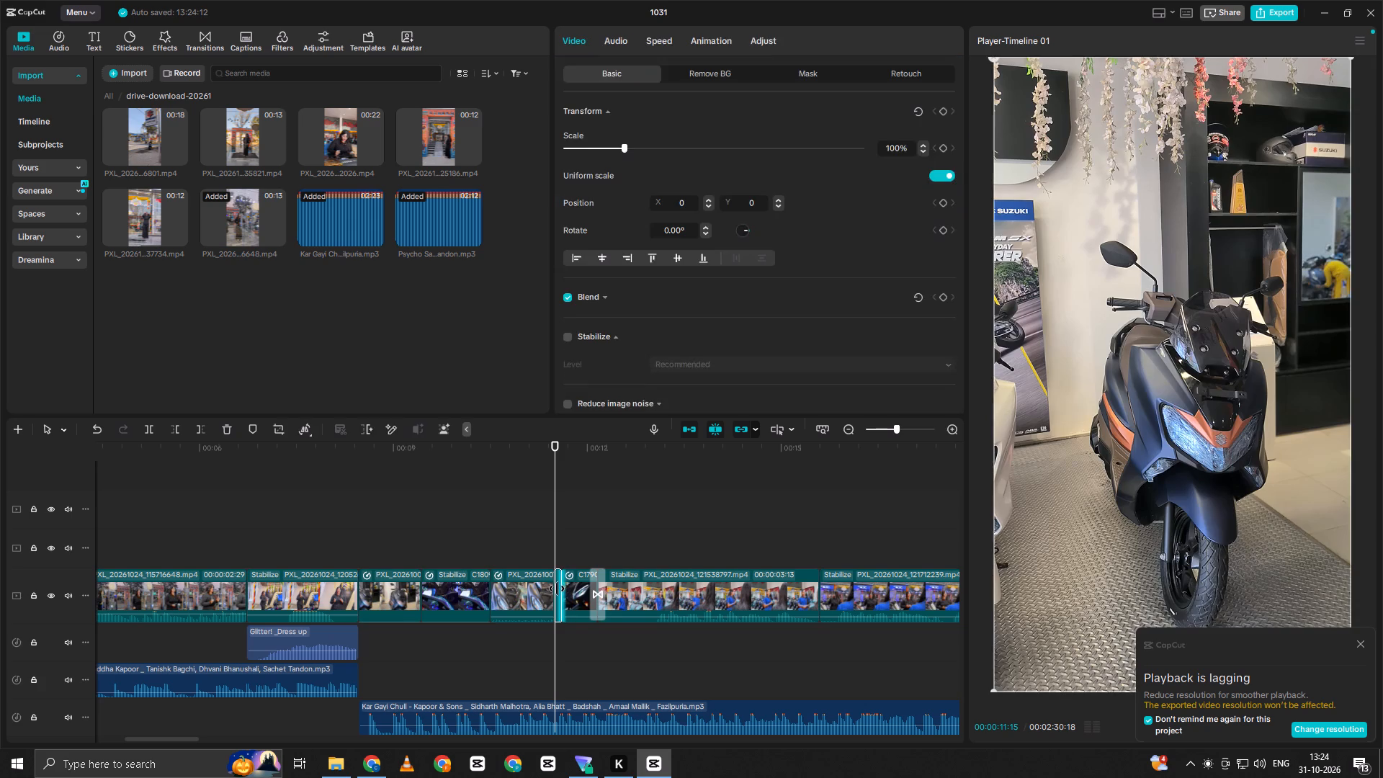
{"action": "key", "text": "BackSpace"}
Play back and scrub through the tightened sequence up to the end of the main video track to review the edit.
{"action": "left_click", "coordinate": [418, 540]}
{"action": "key", "text": "space"}
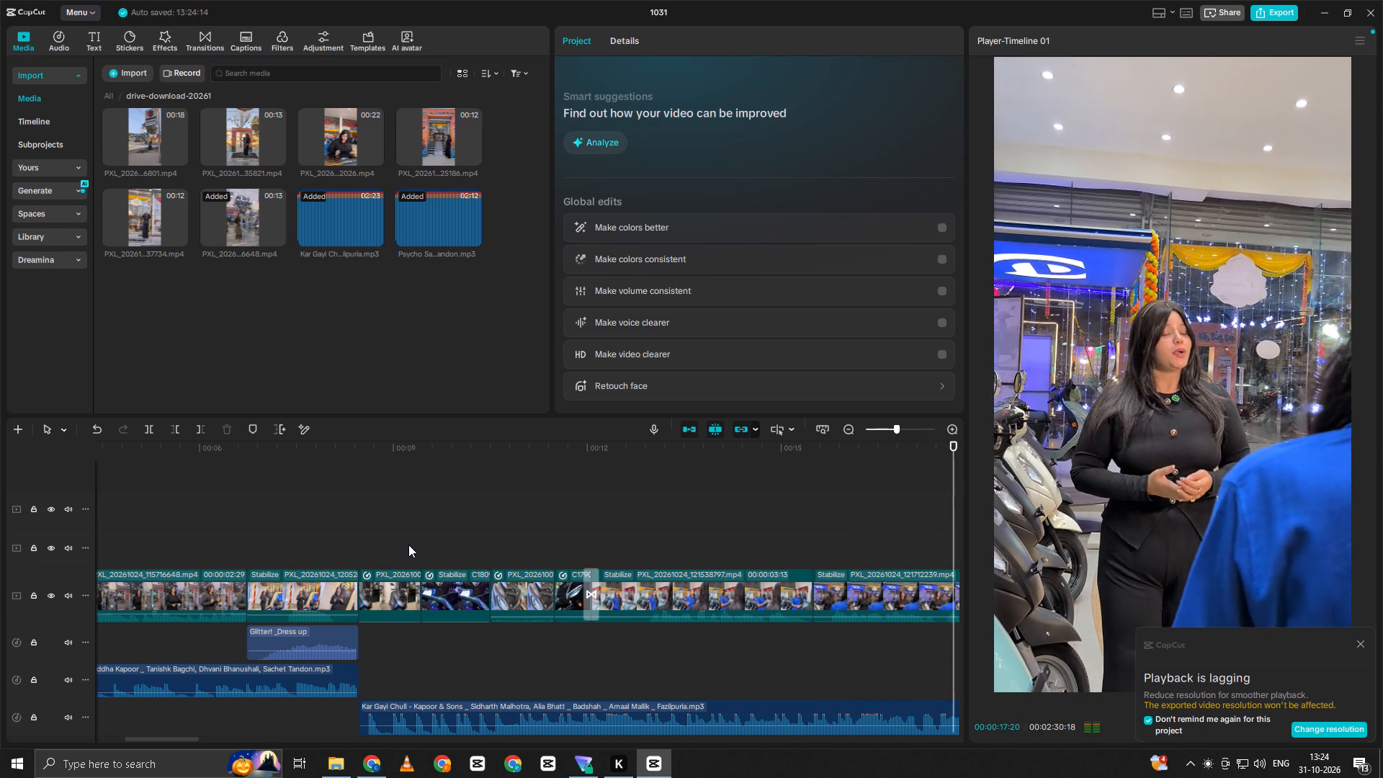
{"action": "key", "text": "space"}
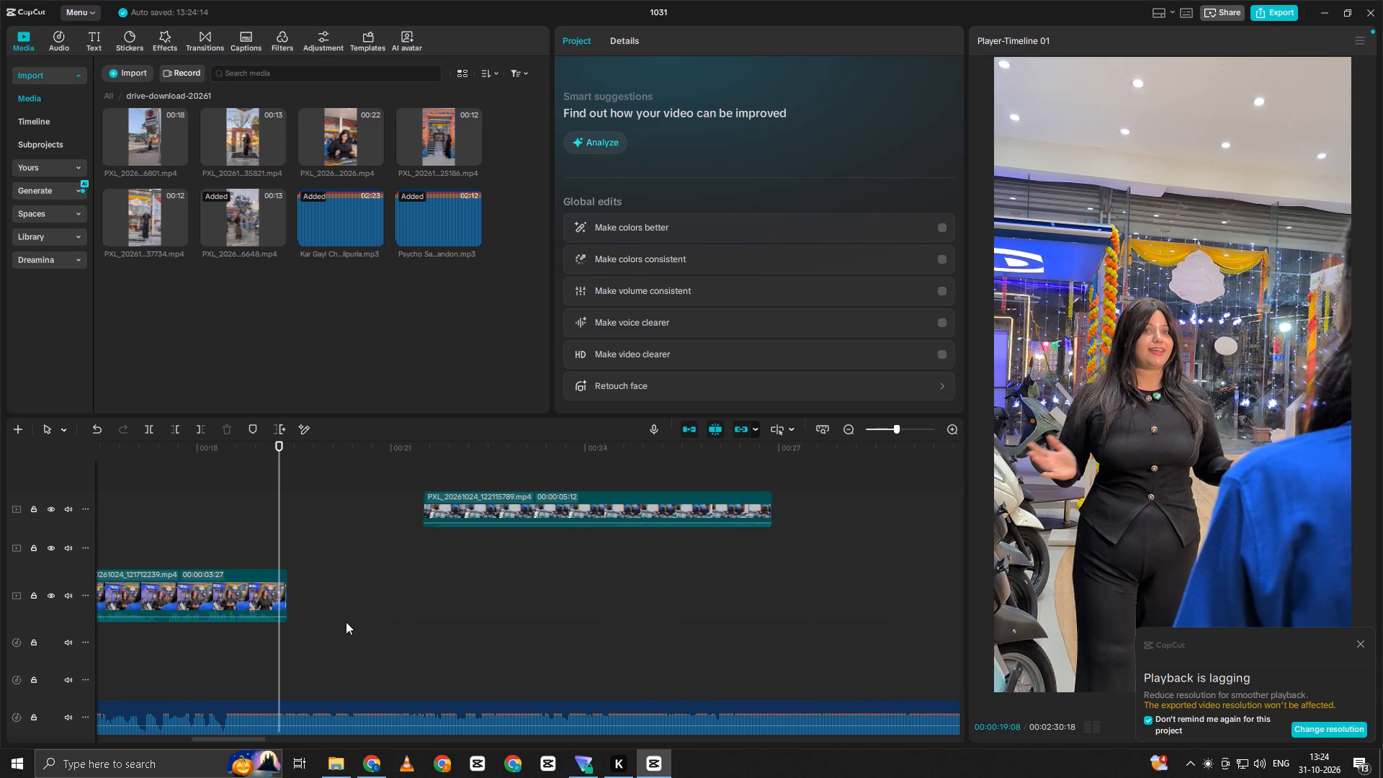
{"action": "double_click", "coordinate": [225, 668]}
{"action": "key", "text": "space"}
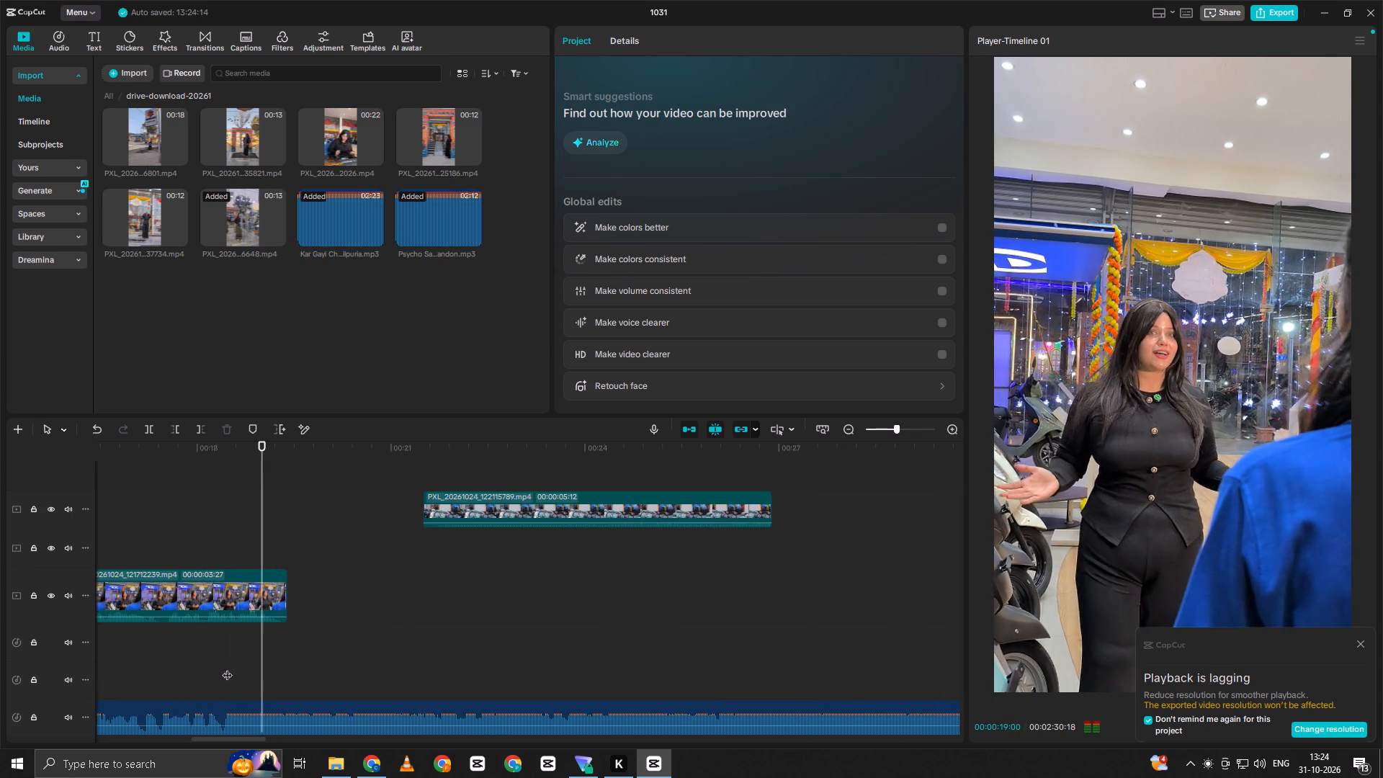
{"action": "key", "text": "space"}
{"action": "left_click", "coordinate": [227, 668]}
{"action": "left_click_drag", "start_coordinate": [227, 668], "coordinate": [125, 694]}
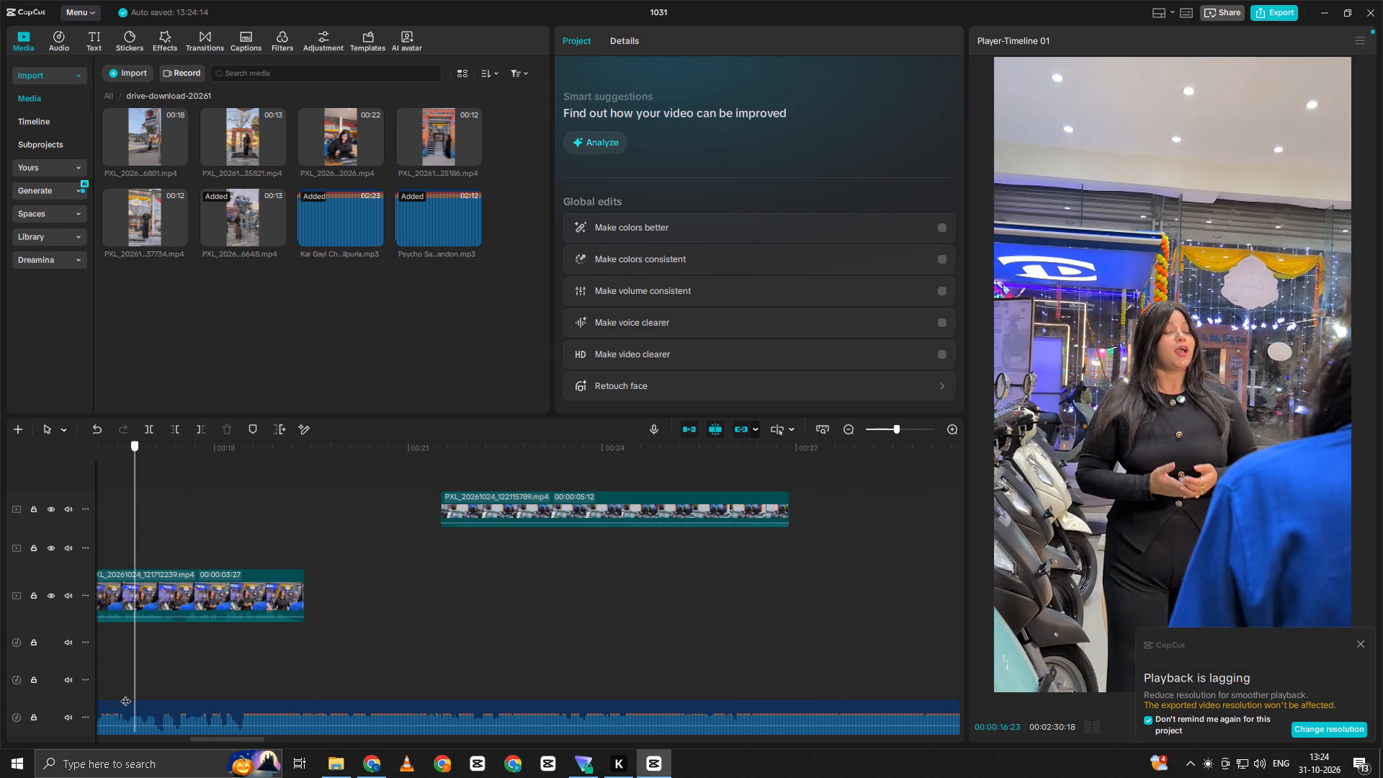
{"action": "left_click_drag", "start_coordinate": [125, 694], "coordinate": [101, 698]}
{"action": "left_click", "coordinate": [109, 658]}
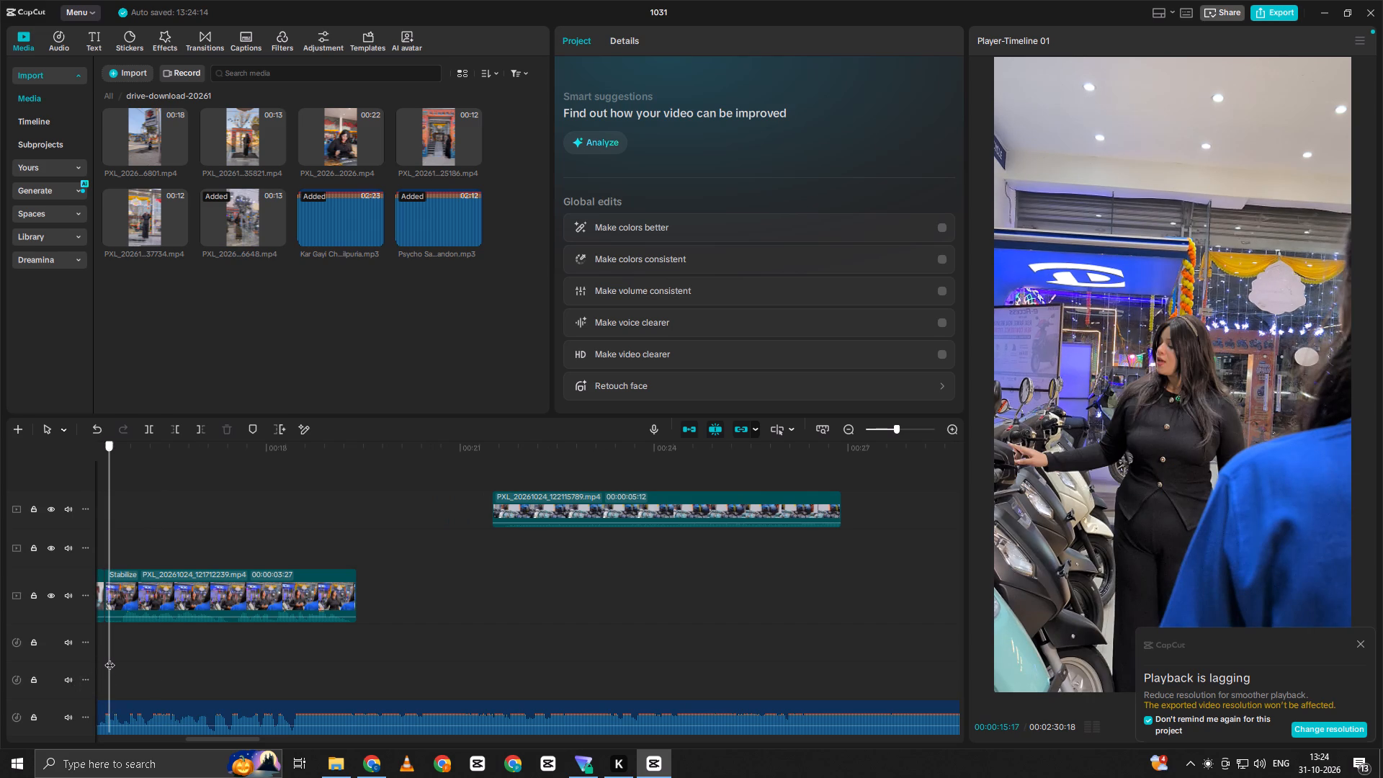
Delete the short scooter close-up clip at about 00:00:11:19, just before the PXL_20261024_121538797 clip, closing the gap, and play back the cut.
{"action": "left_click_drag", "start_coordinate": [109, 658], "coordinate": [238, 661]}
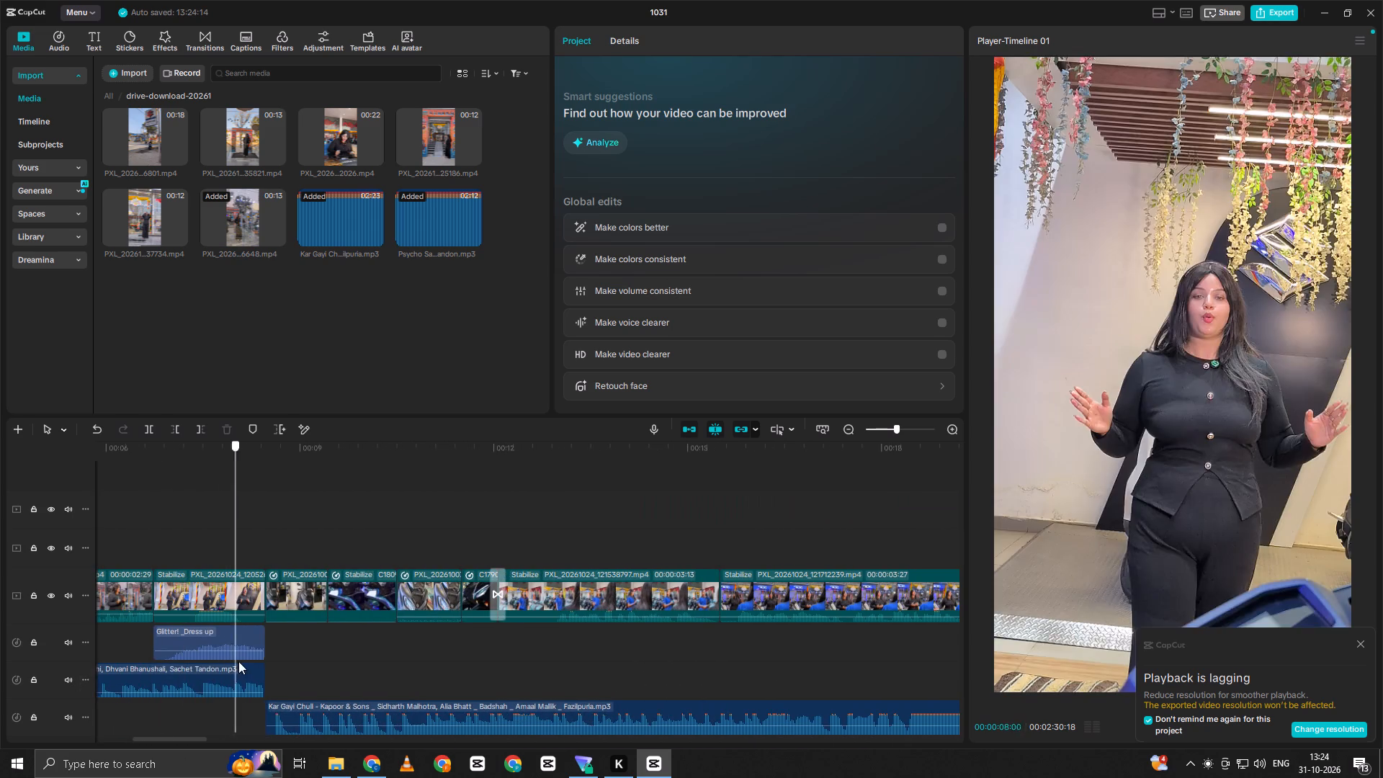
{"action": "left_click_drag", "start_coordinate": [238, 661], "coordinate": [272, 689]}
{"action": "left_click", "coordinate": [303, 590]}
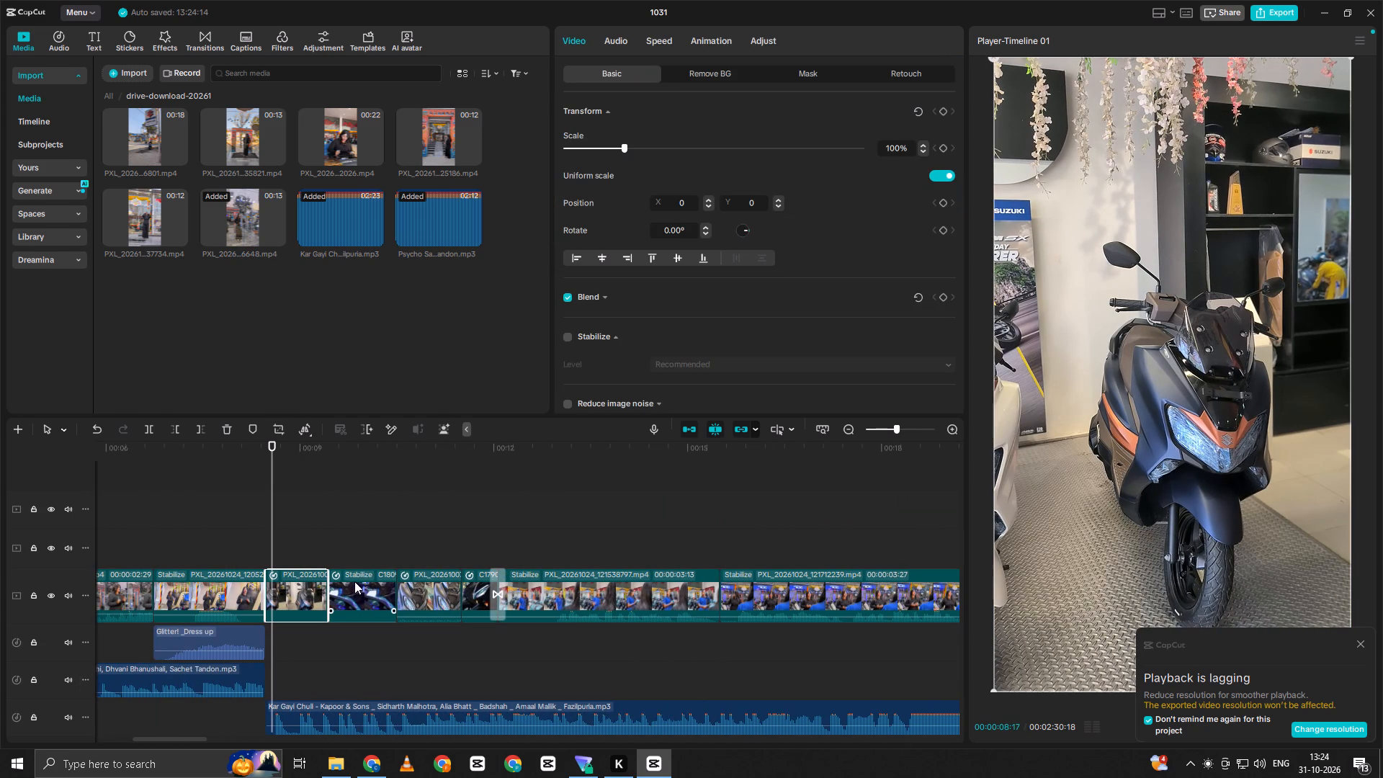
{"action": "left_click", "coordinate": [427, 545]}
{"action": "left_click_drag", "start_coordinate": [429, 543], "coordinate": [470, 540]}
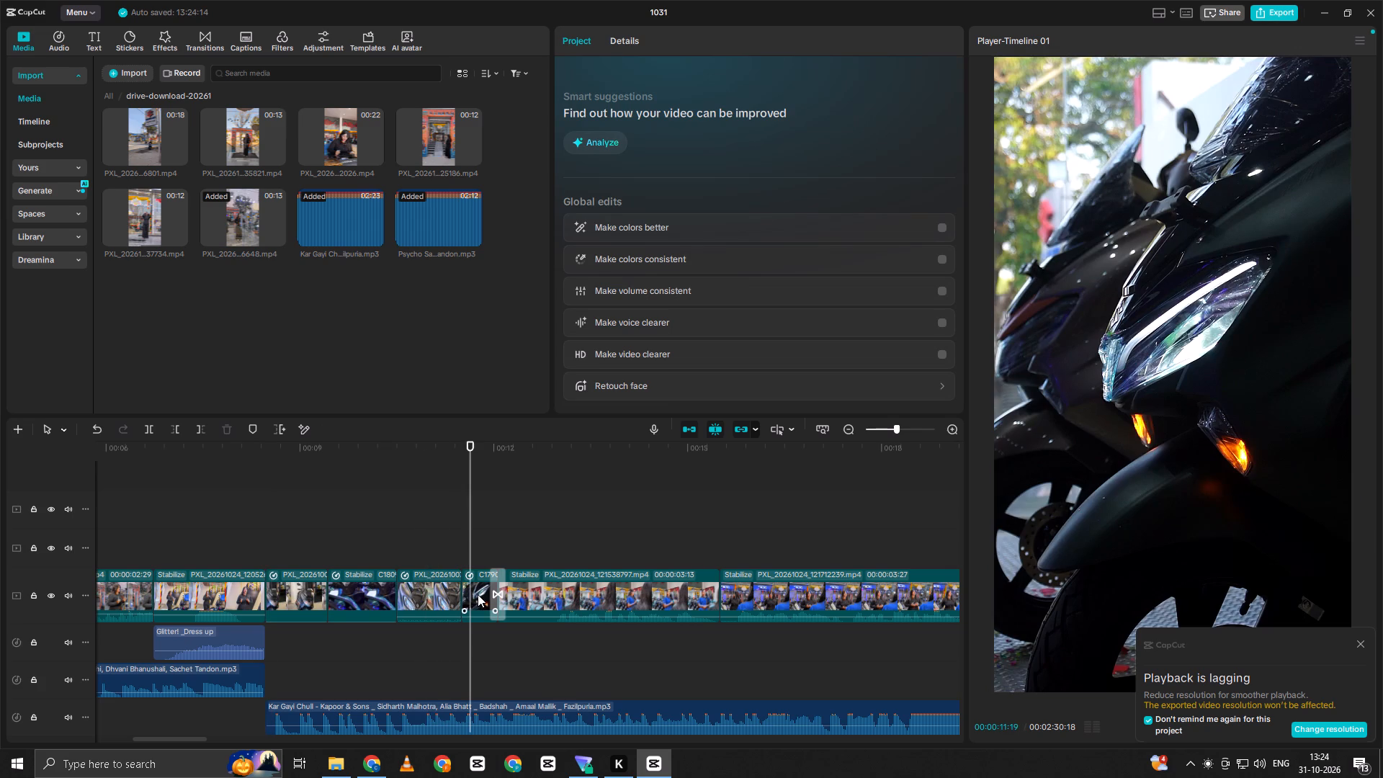
{"action": "left_click", "coordinate": [478, 594]}
{"action": "key", "text": "BackSpace"}
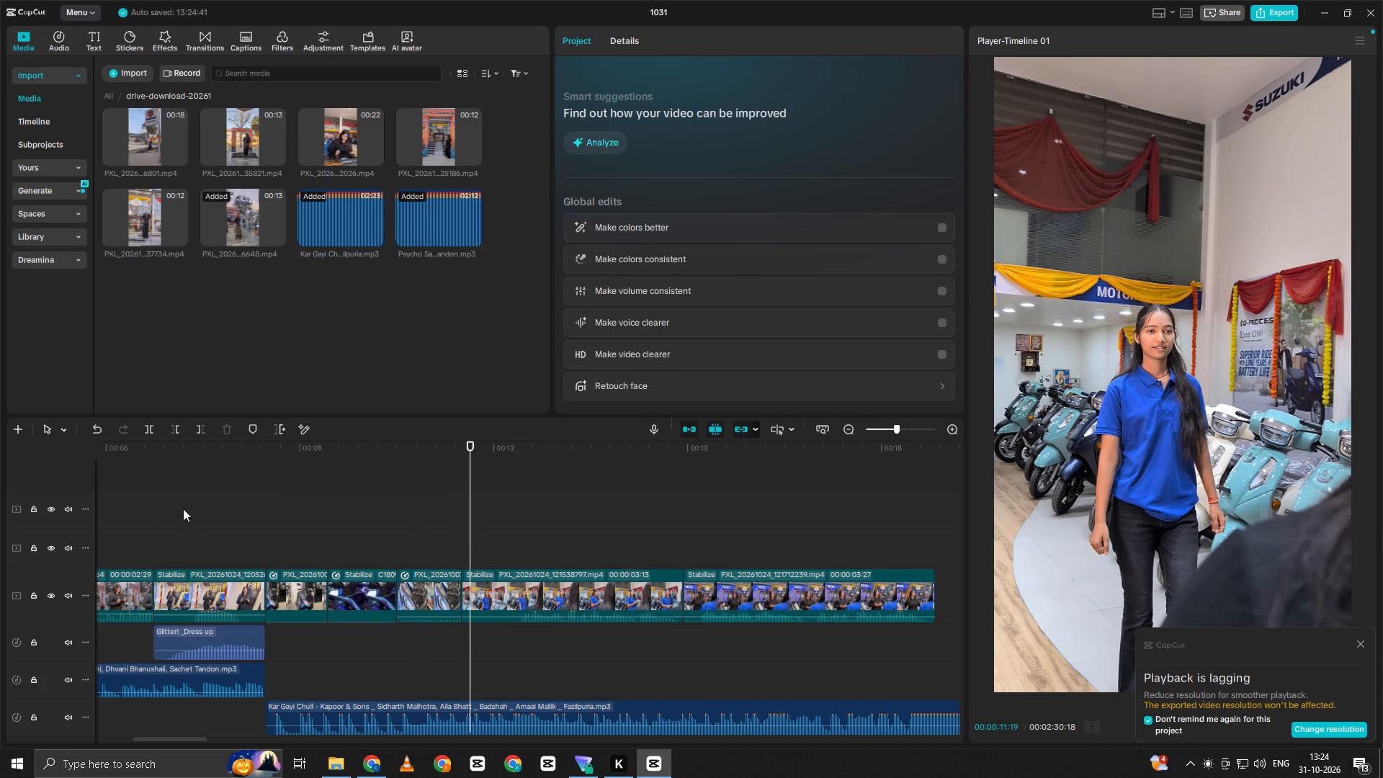
{"action": "left_click", "coordinate": [271, 556]}
{"action": "left_click_drag", "start_coordinate": [270, 553], "coordinate": [263, 562]}
{"action": "key", "text": "space"}
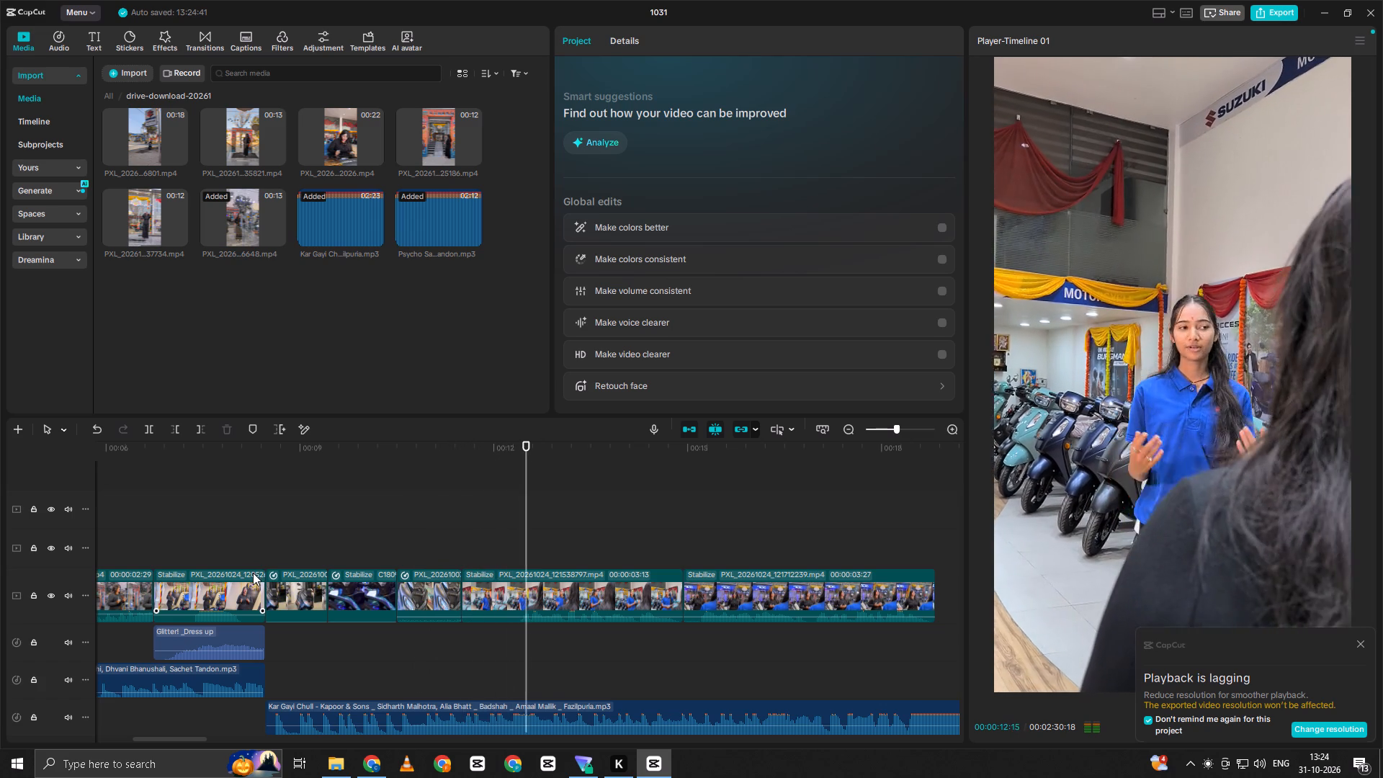
Lower the "Kar Gayi Chull" clip's volume to -15.1 dB and play the sequence through to the end of the main track.
{"action": "left_click", "coordinate": [460, 562]}
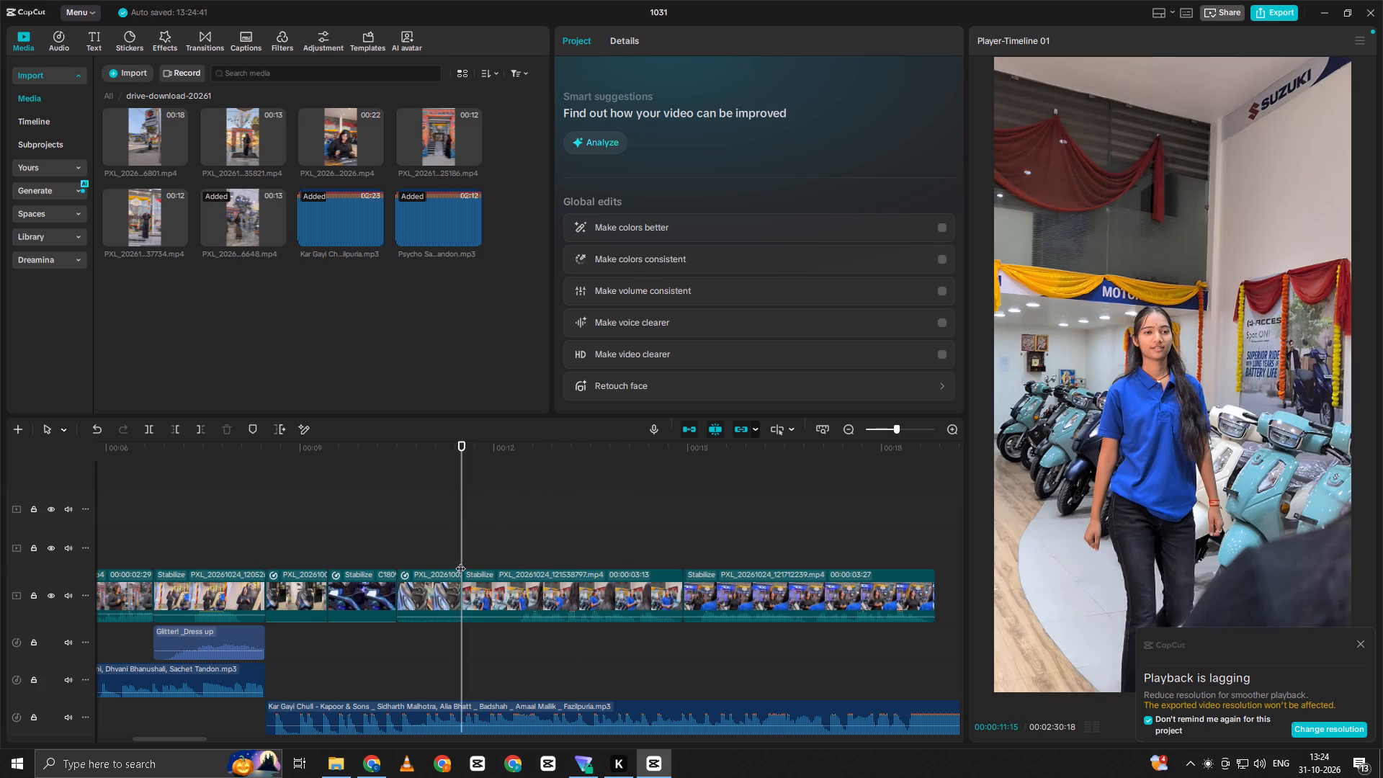
{"action": "left_click", "coordinate": [469, 712]}
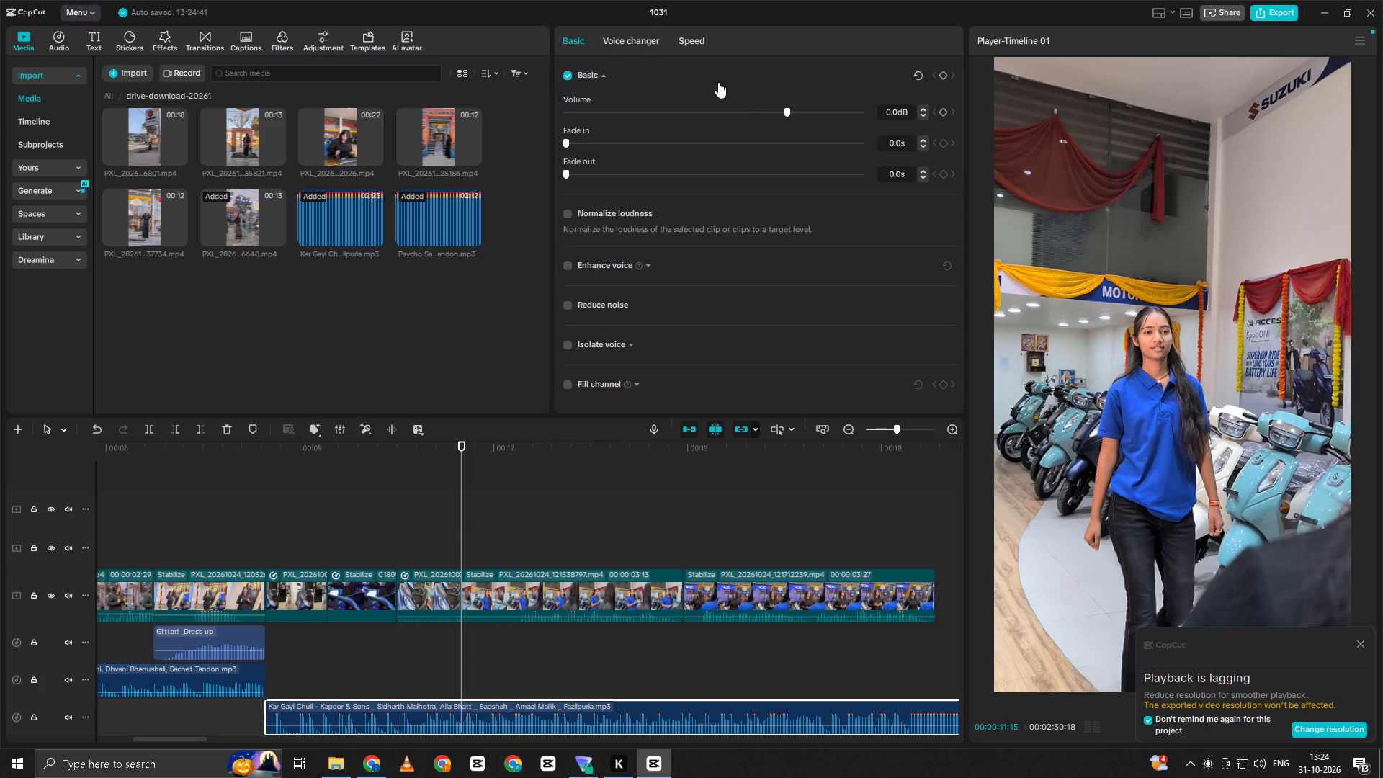
{"action": "left_click", "coordinate": [741, 107]}
{"action": "left_click_drag", "start_coordinate": [741, 107], "coordinate": [729, 115]}
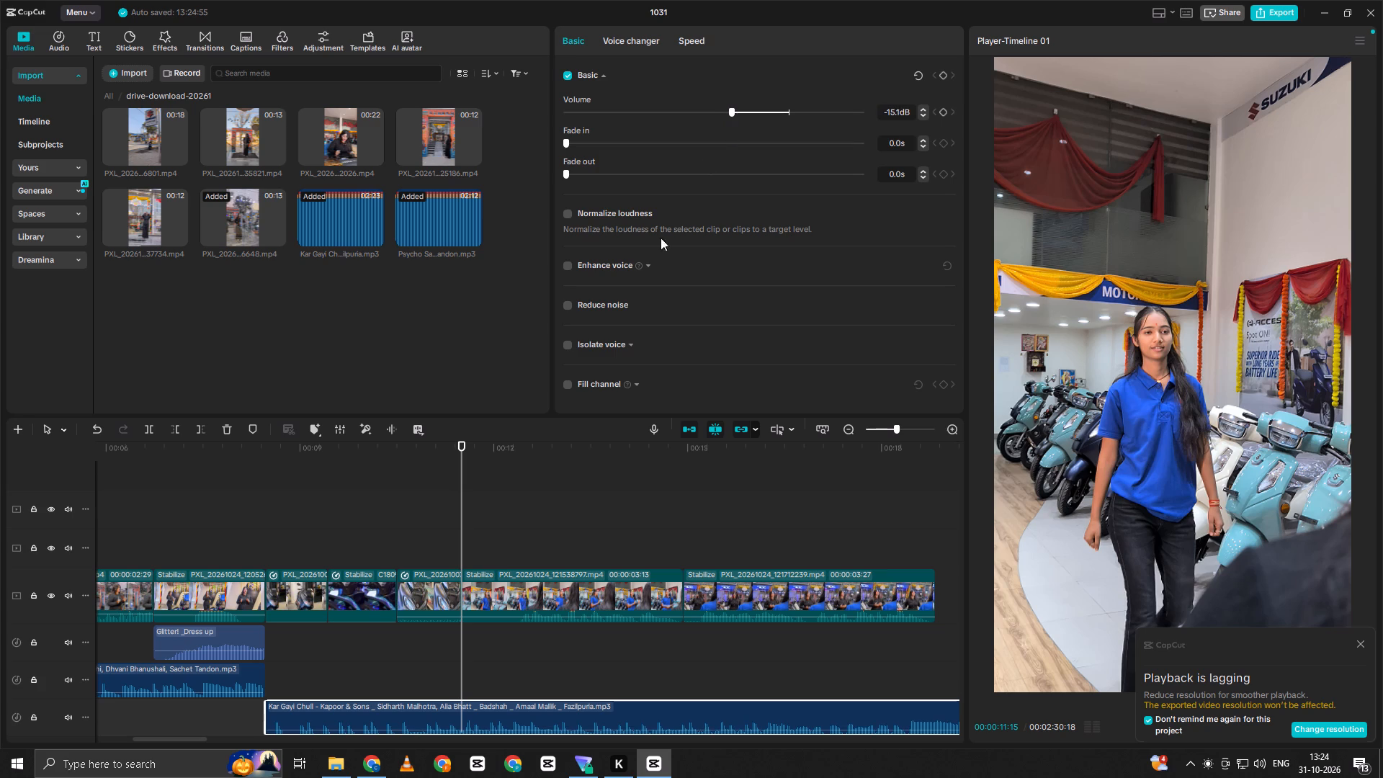
{"action": "left_click", "coordinate": [261, 504]}
{"action": "key", "text": "space"}
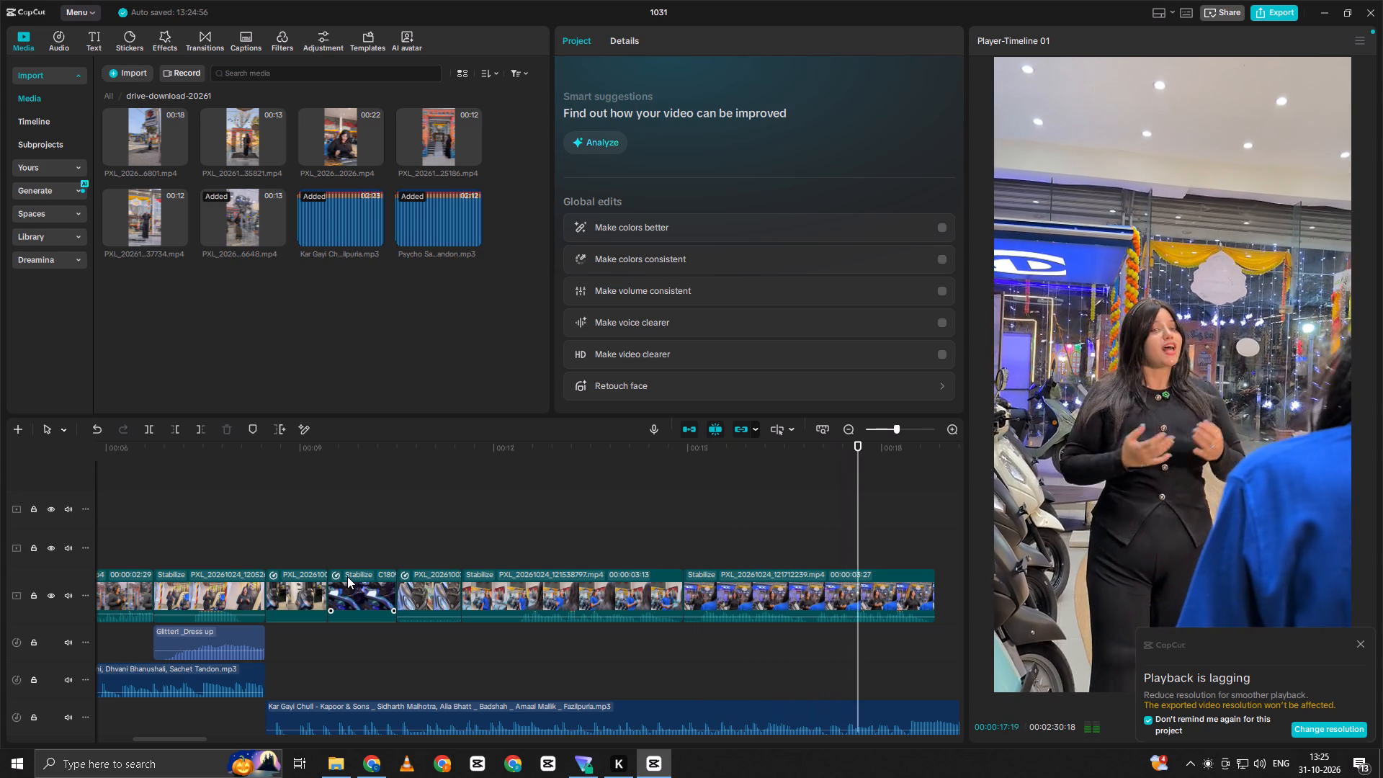
{"action": "key", "text": "space"}
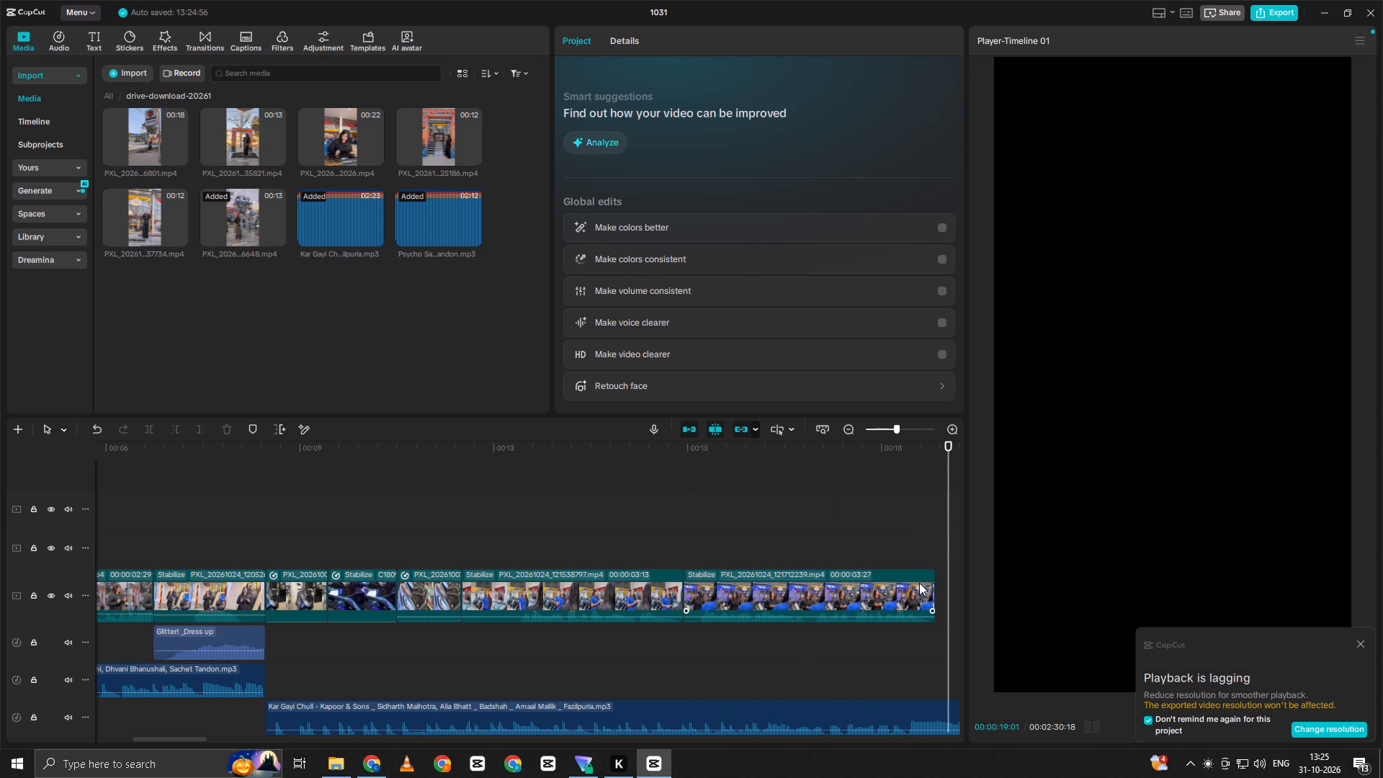
{"action": "left_click", "coordinate": [919, 583]}
{"action": "left_click", "coordinate": [916, 558]}
{"action": "left_click_drag", "start_coordinate": [916, 558], "coordinate": [911, 565]}
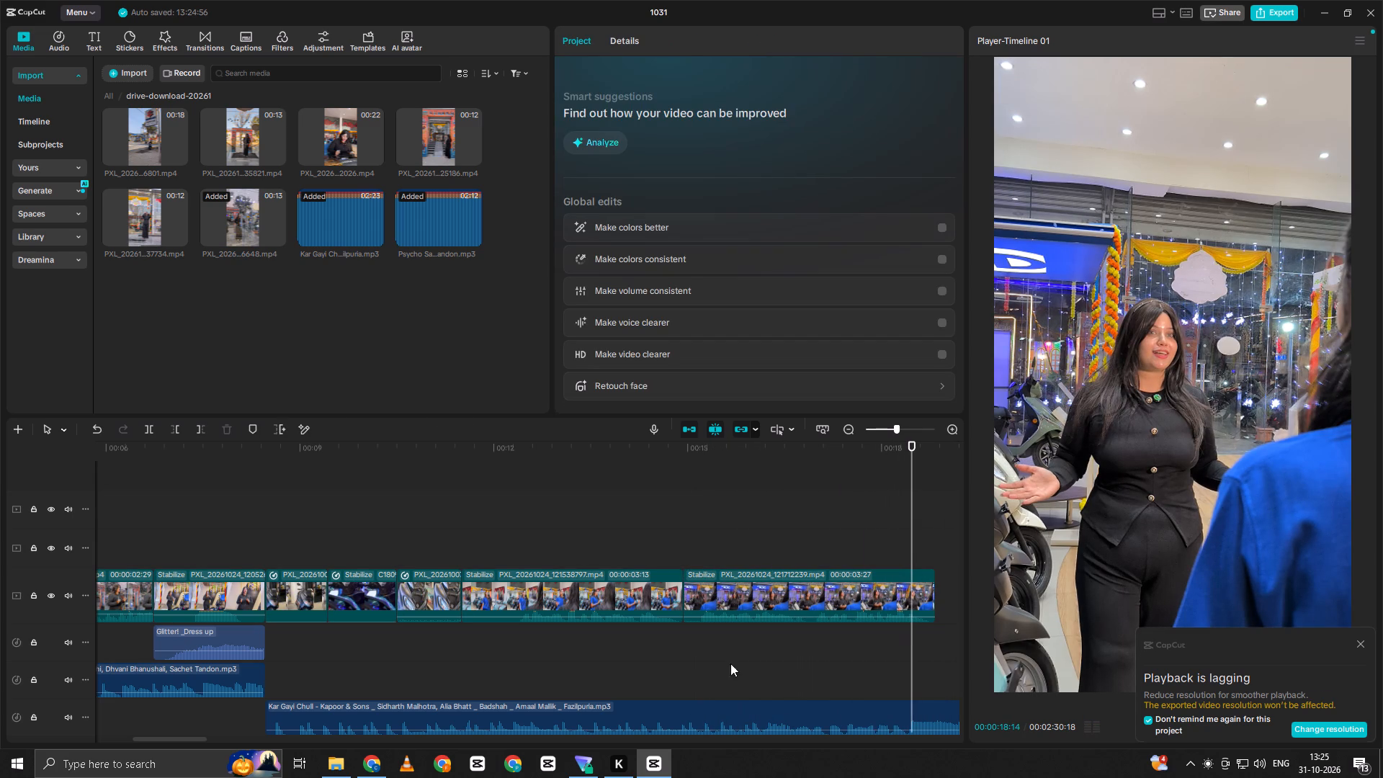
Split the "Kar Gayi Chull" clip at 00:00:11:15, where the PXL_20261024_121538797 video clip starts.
{"action": "left_click", "coordinate": [473, 666]}
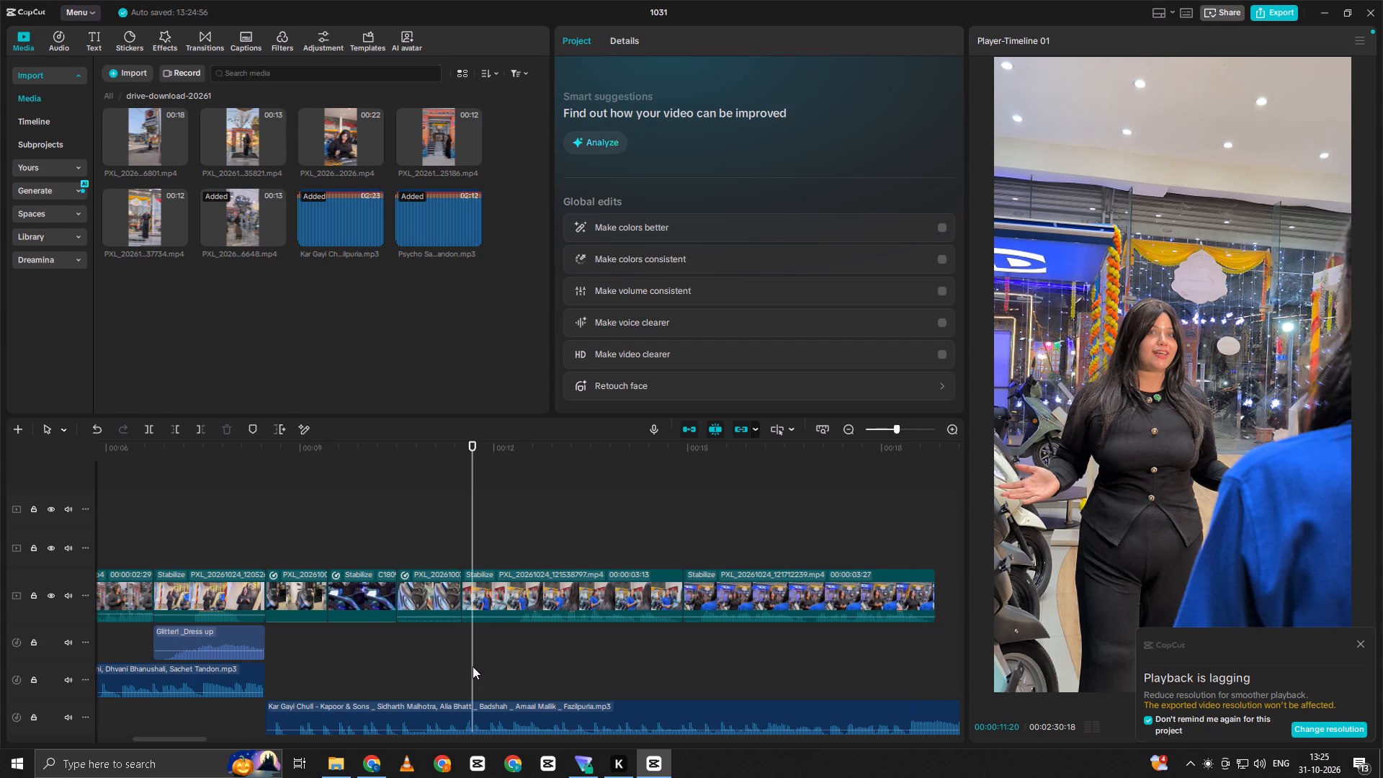
{"action": "left_click_drag", "start_coordinate": [473, 666], "coordinate": [465, 678]}
{"action": "left_click", "coordinate": [462, 723]}
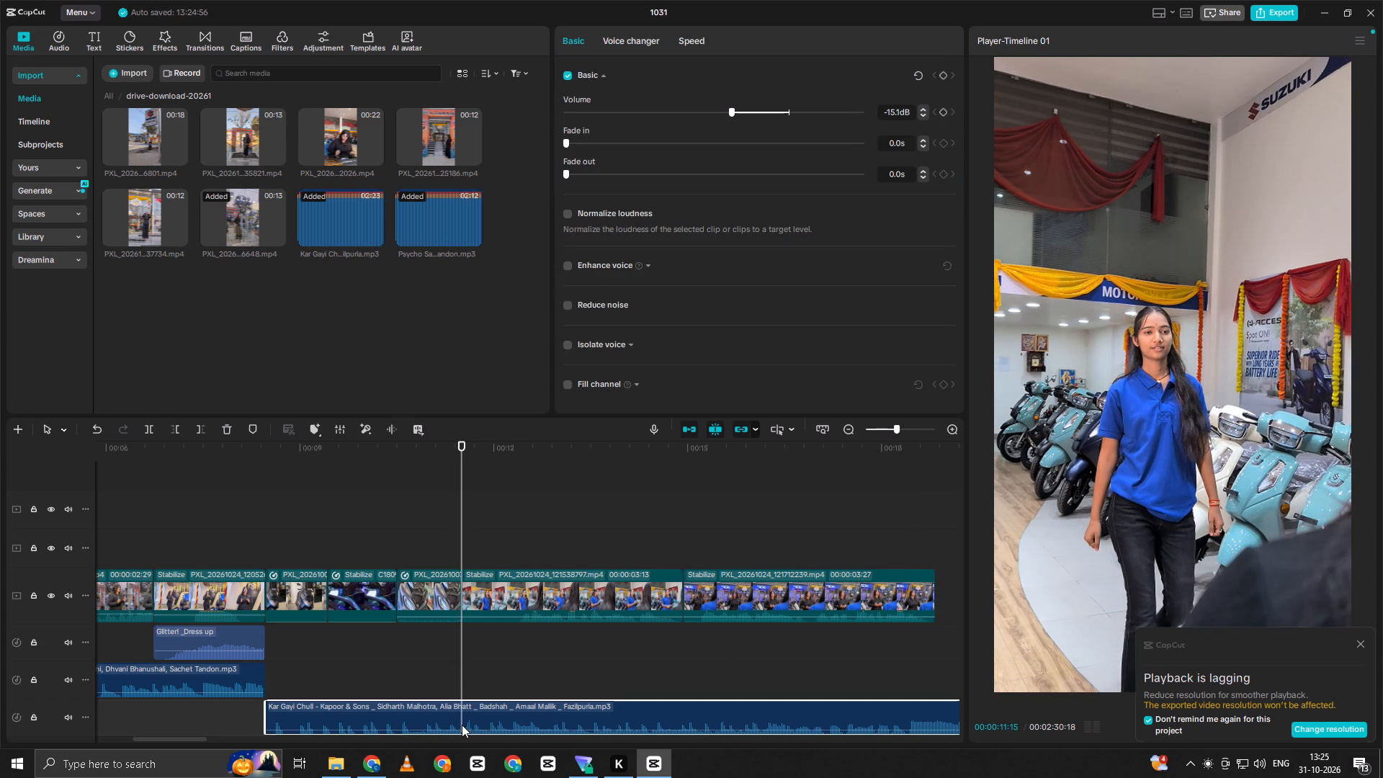
{"action": "key", "text": "ctrl+b"}
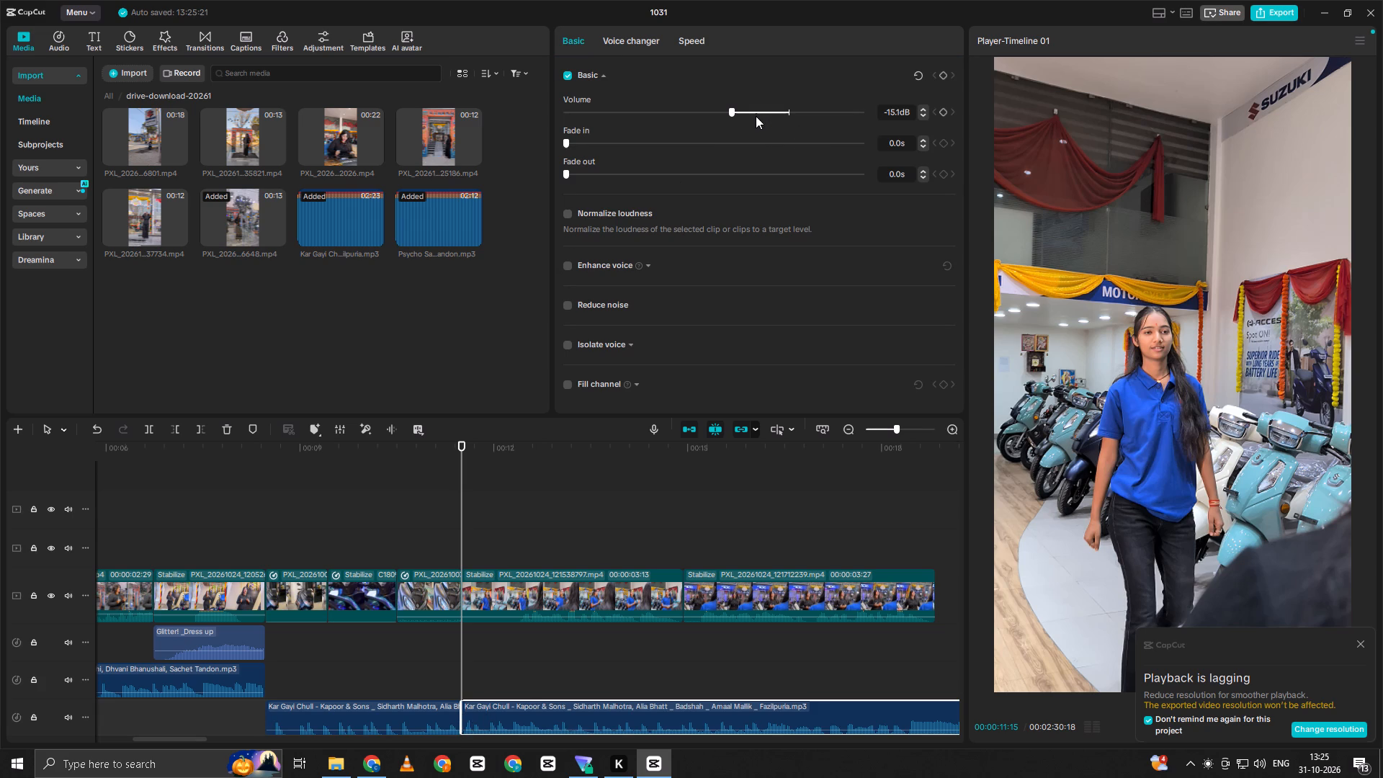
Set the volume of the first "Kar Gayi Chull" segment, under the scooter close-ups, to 0.0 dB.
{"action": "left_click", "coordinate": [370, 728]}
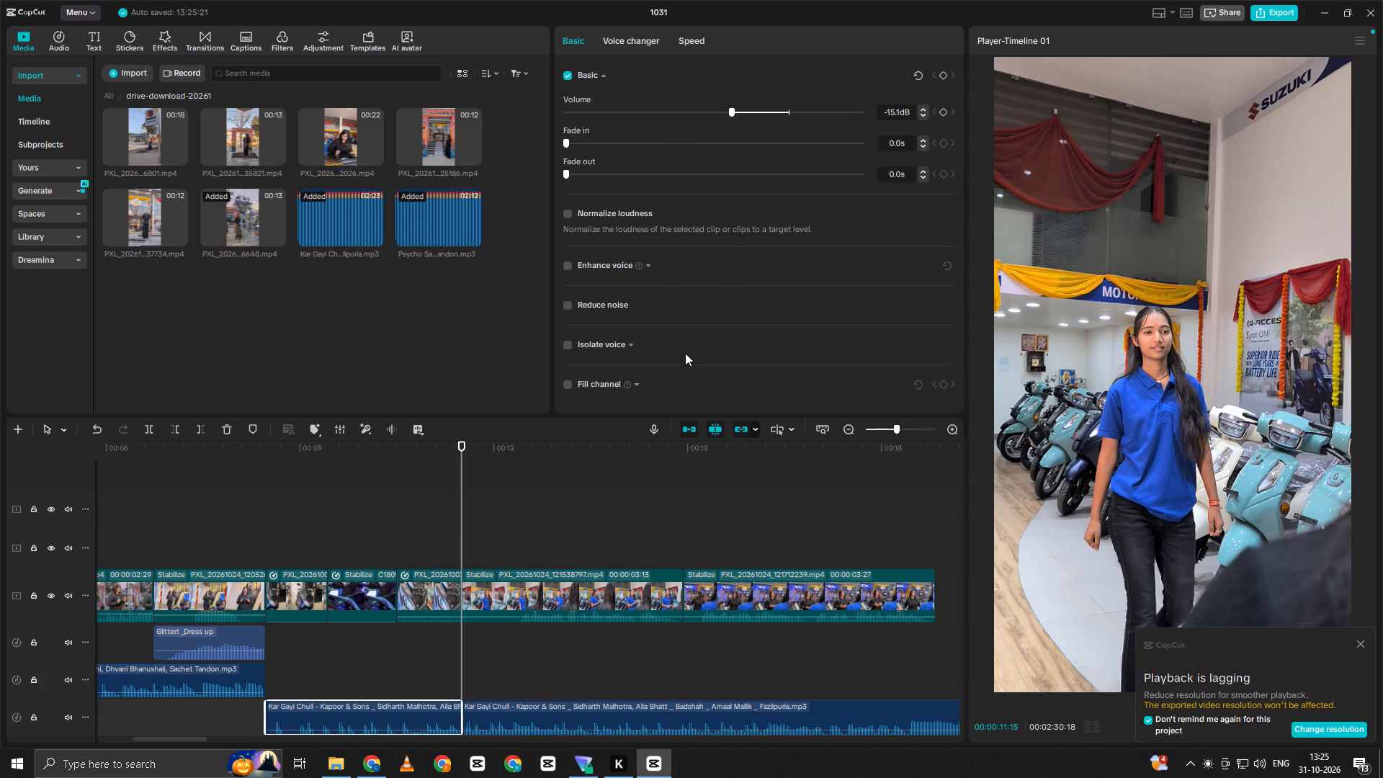
{"action": "left_click", "coordinate": [785, 114]}
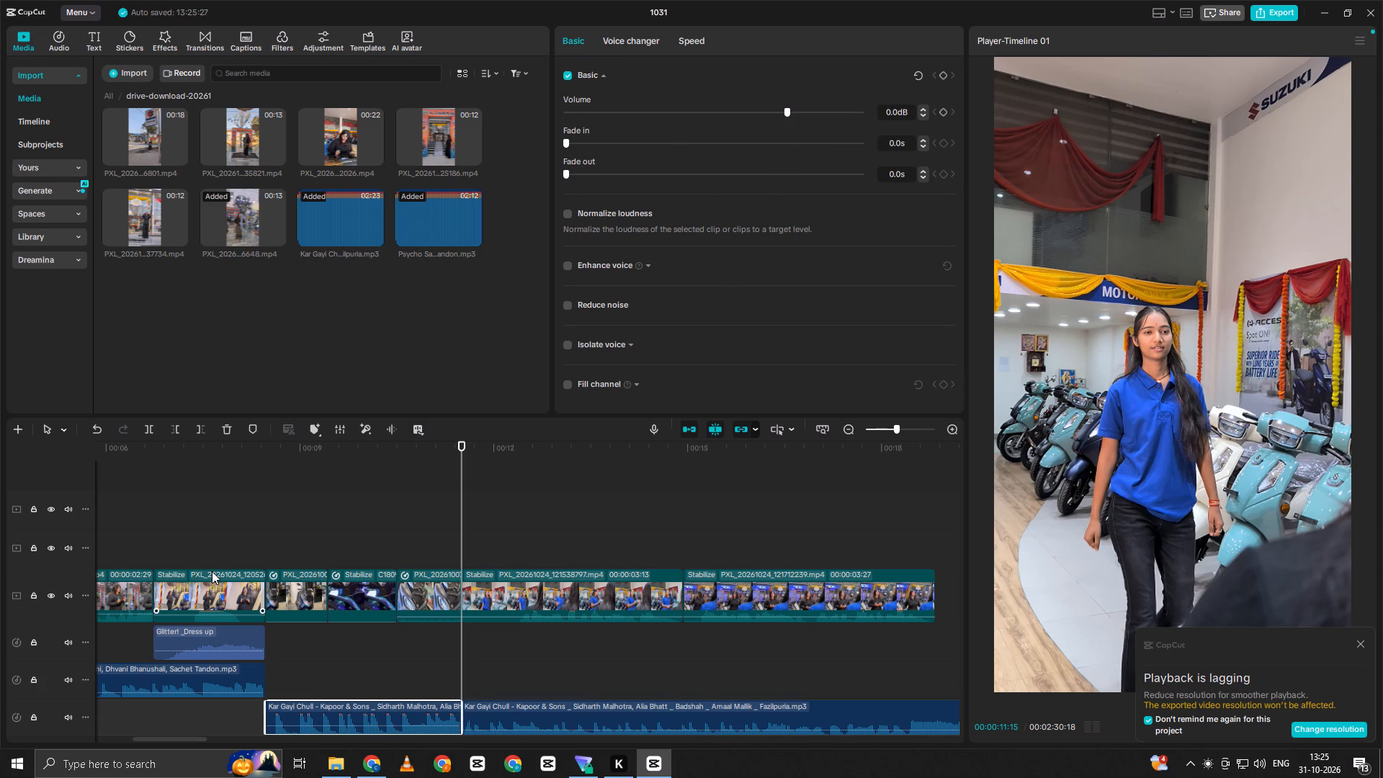
Play back the sequence from near the beginning to check the song's volume levels across the clips.
{"action": "left_click", "coordinate": [224, 548]}
{"action": "left_click_drag", "start_coordinate": [224, 547], "coordinate": [85, 565]}
{"action": "left_click_drag", "start_coordinate": [158, 522], "coordinate": [9, 569]}
{"action": "left_click", "coordinate": [118, 512]}
{"action": "key", "text": "space"}
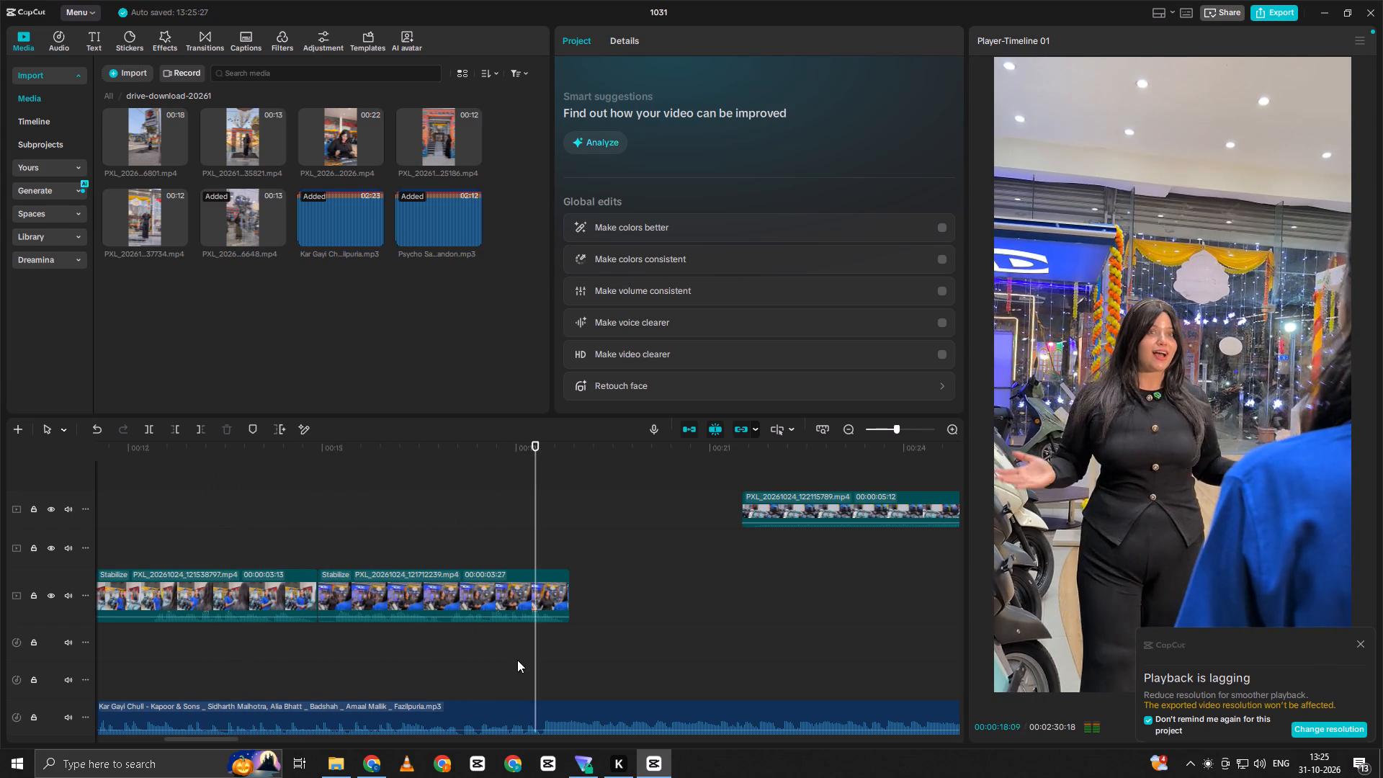
{"action": "key", "text": "space"}
Replay and scrub around 00:00:18:13 to examine where the song's beat changes near the end of the last main-track clip.
{"action": "double_click", "coordinate": [539, 658]}
{"action": "key", "text": "space"}
{"action": "double_click", "coordinate": [539, 658]}
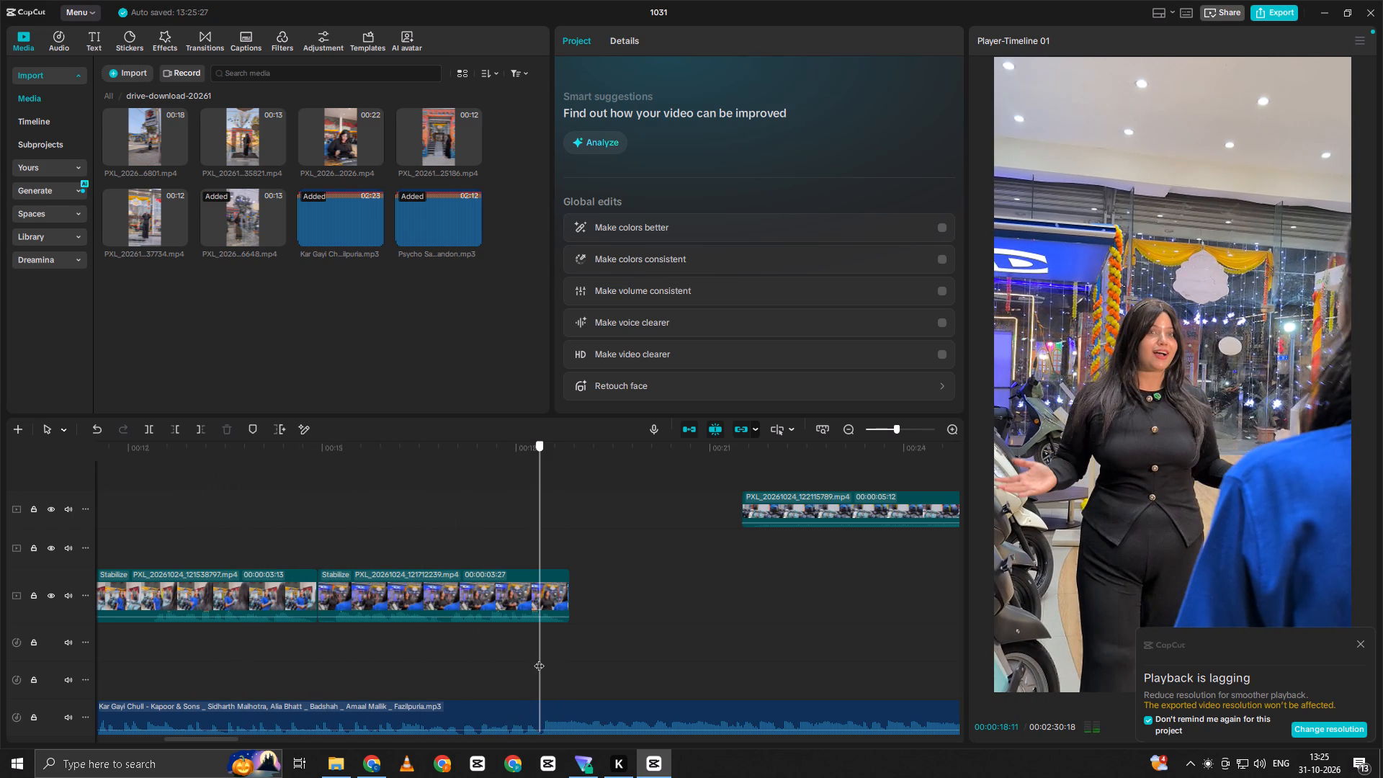
{"action": "key", "text": "space"}
{"action": "double_click", "coordinate": [539, 658]}
{"action": "key", "text": "space"}
{"action": "key", "text": "space"}
{"action": "left_click", "coordinate": [552, 712]}
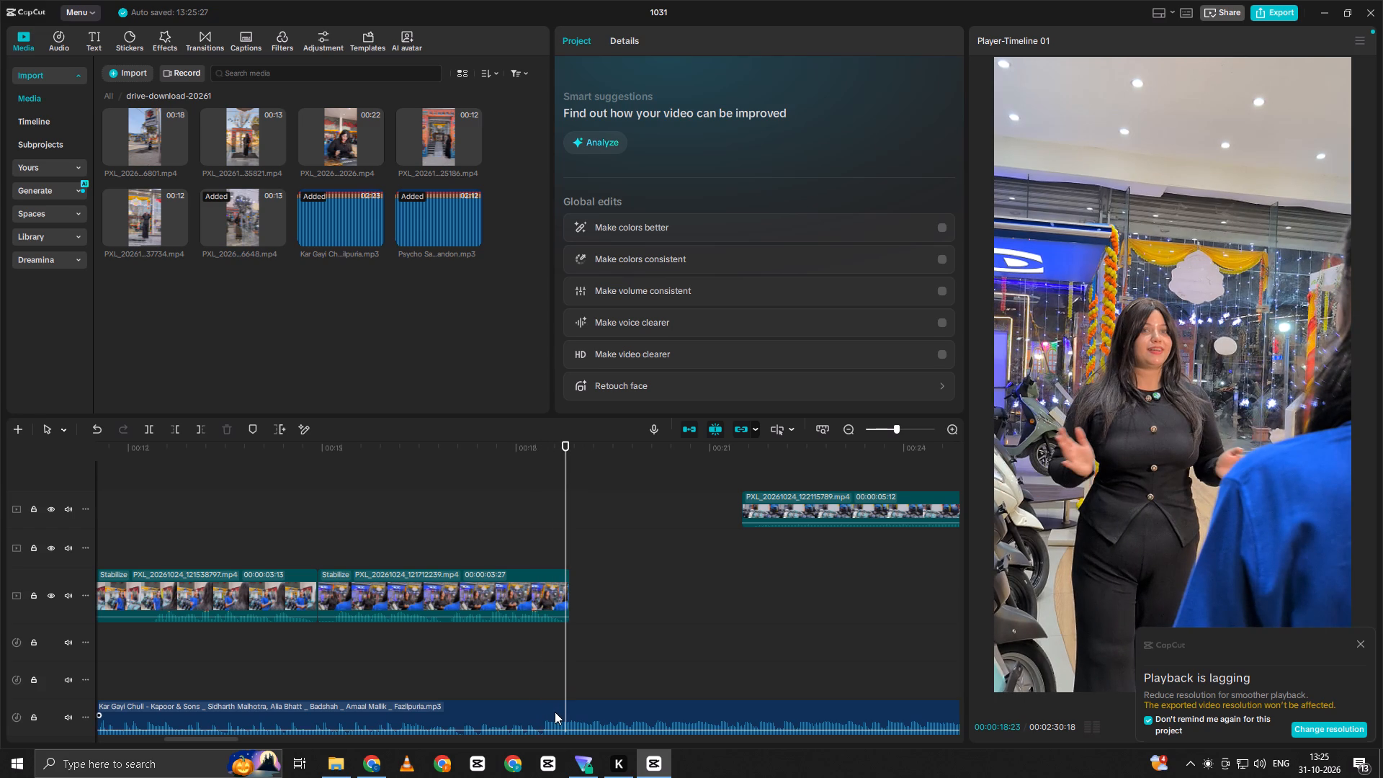
{"action": "left_click", "coordinate": [328, 661]}
{"action": "left_click_drag", "start_coordinate": [328, 661], "coordinate": [335, 663]}
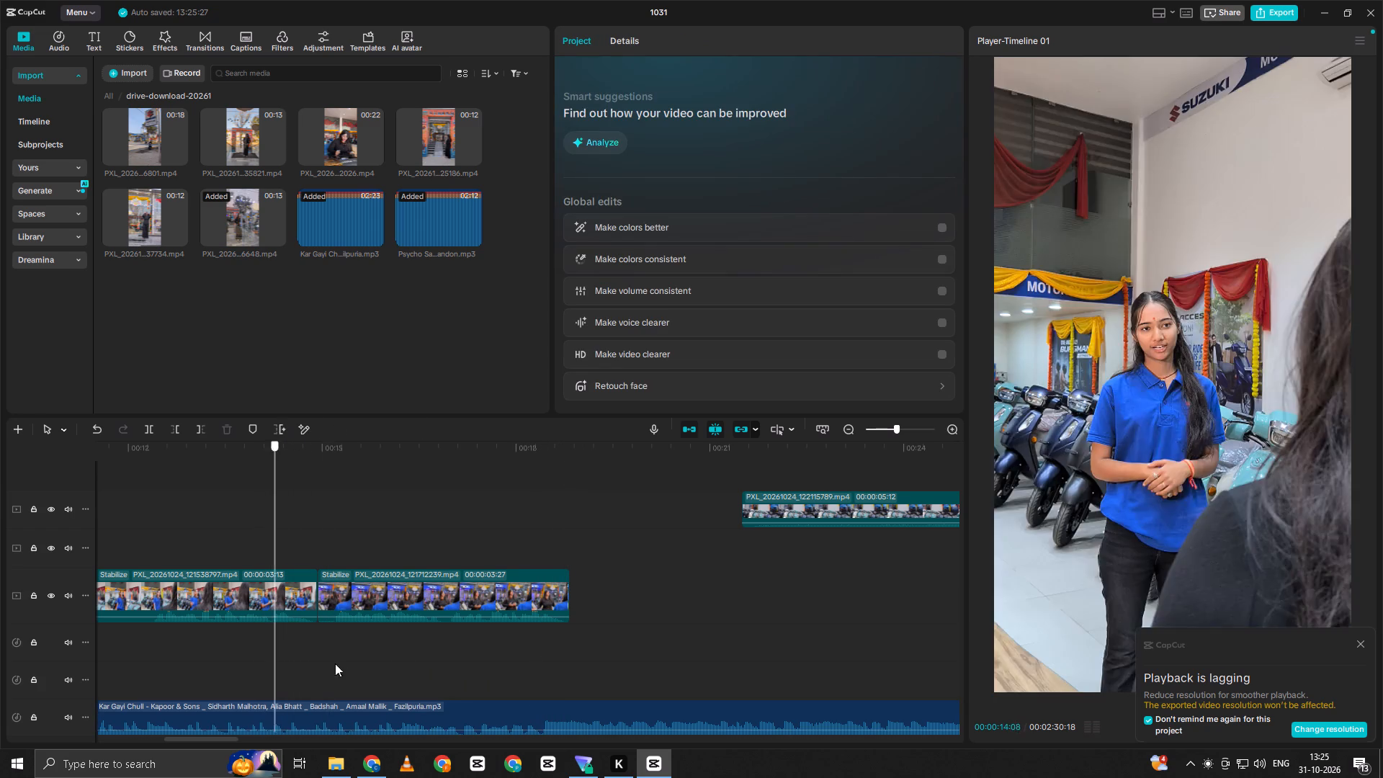
{"action": "left_click_drag", "start_coordinate": [335, 663], "coordinate": [478, 653]}
{"action": "key", "text": "space"}
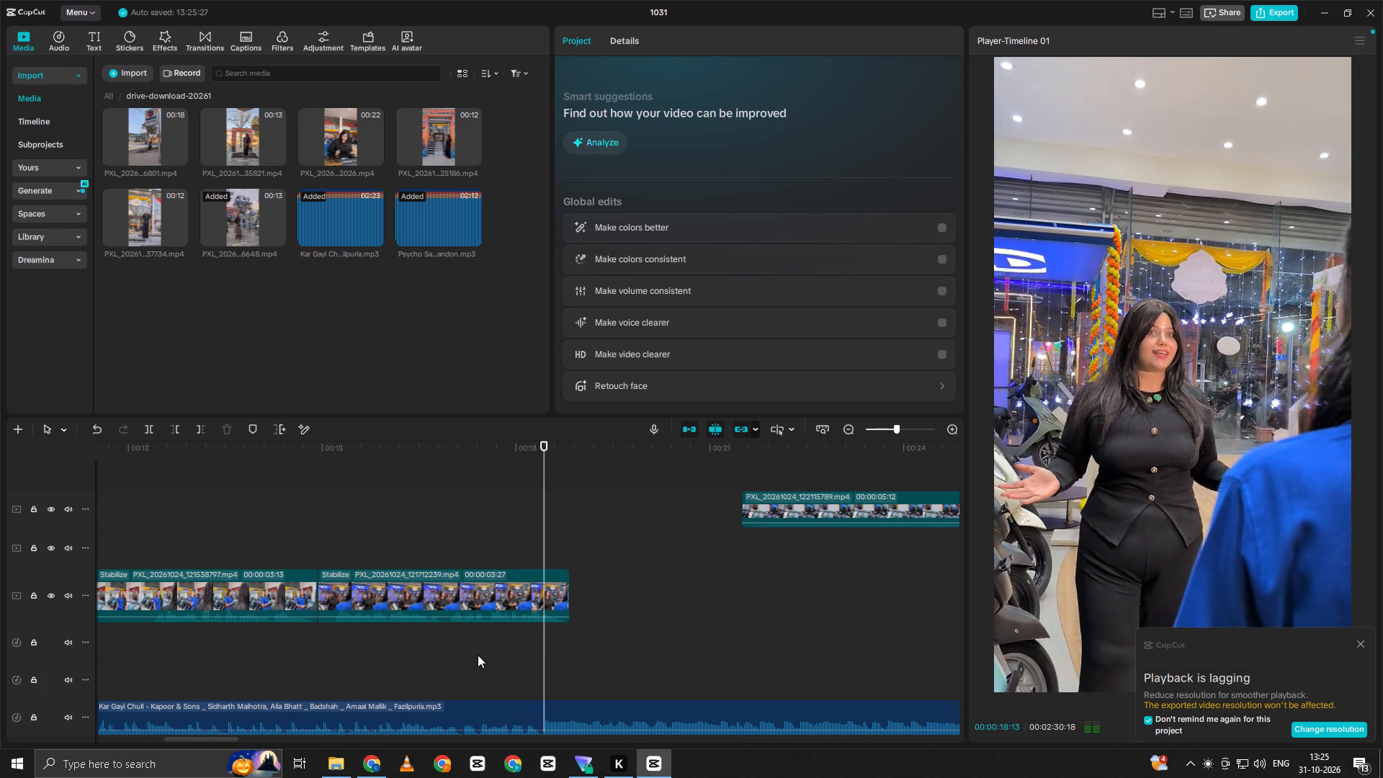
{"action": "key", "text": "space"}
{"action": "left_click", "coordinate": [562, 671]}
{"action": "left_click_drag", "start_coordinate": [561, 671], "coordinate": [543, 699]}
{"action": "key", "text": "space"}
{"action": "double_click", "coordinate": [543, 699]}
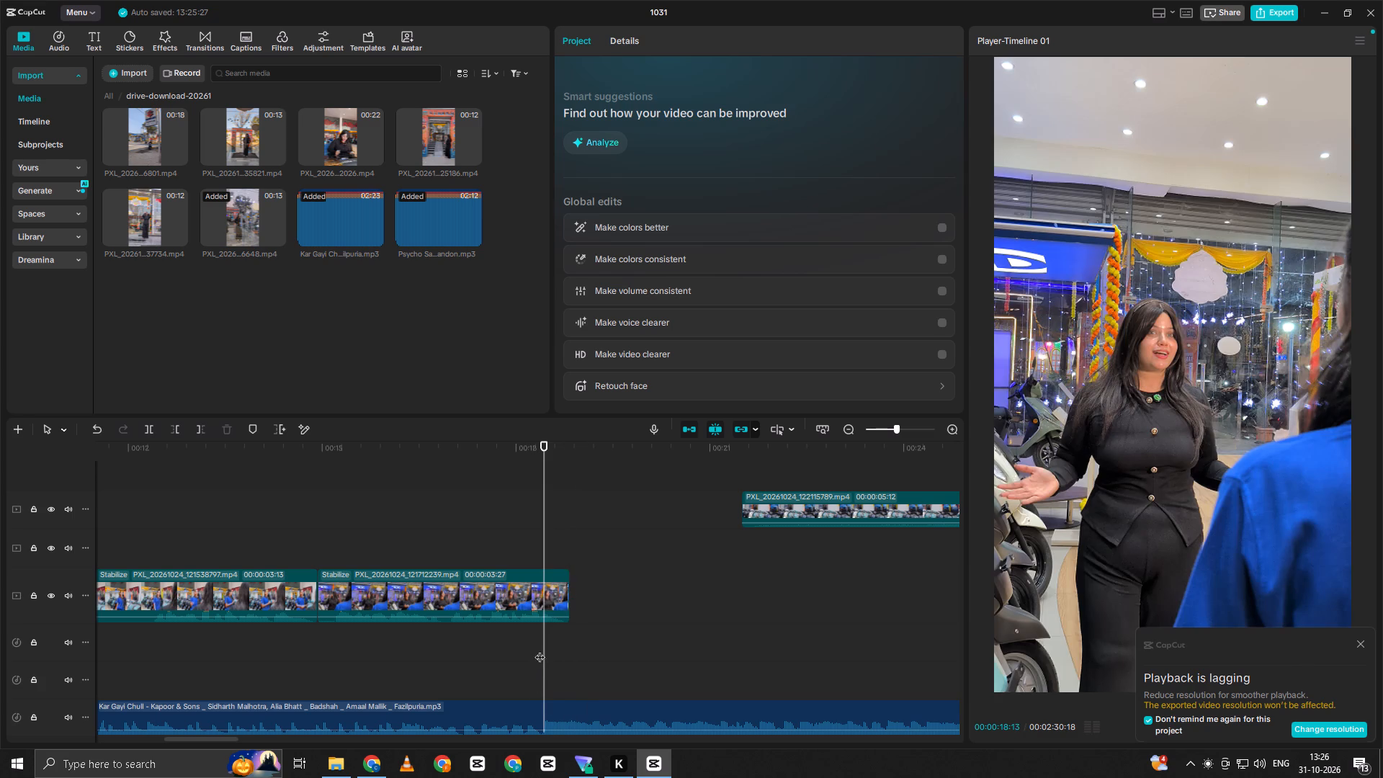
{"action": "key", "text": "space"}
{"action": "key", "text": "space"}
{"action": "double_click", "coordinate": [549, 645]}
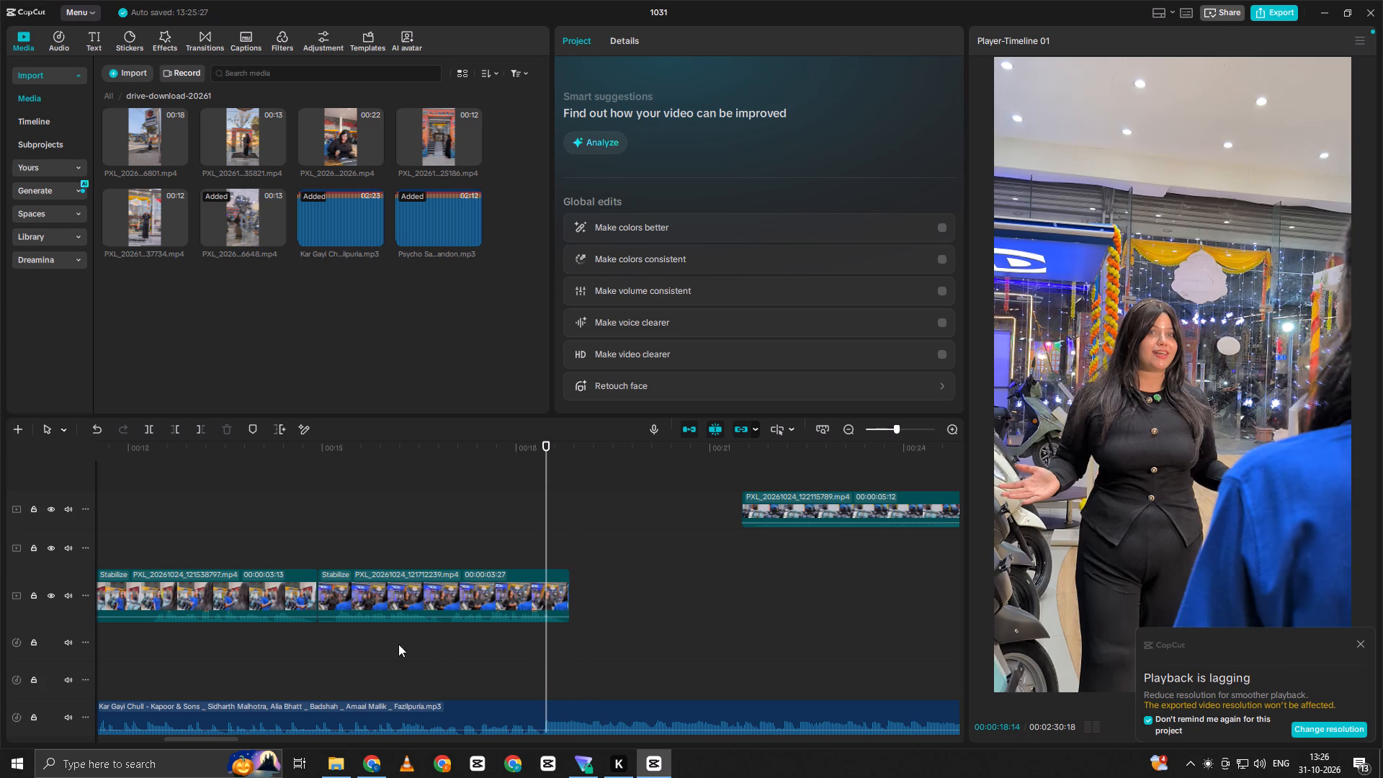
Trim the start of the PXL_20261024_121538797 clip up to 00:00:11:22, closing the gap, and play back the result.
{"action": "left_click", "coordinate": [246, 523]}
{"action": "left_click_drag", "start_coordinate": [246, 523], "coordinate": [131, 551]}
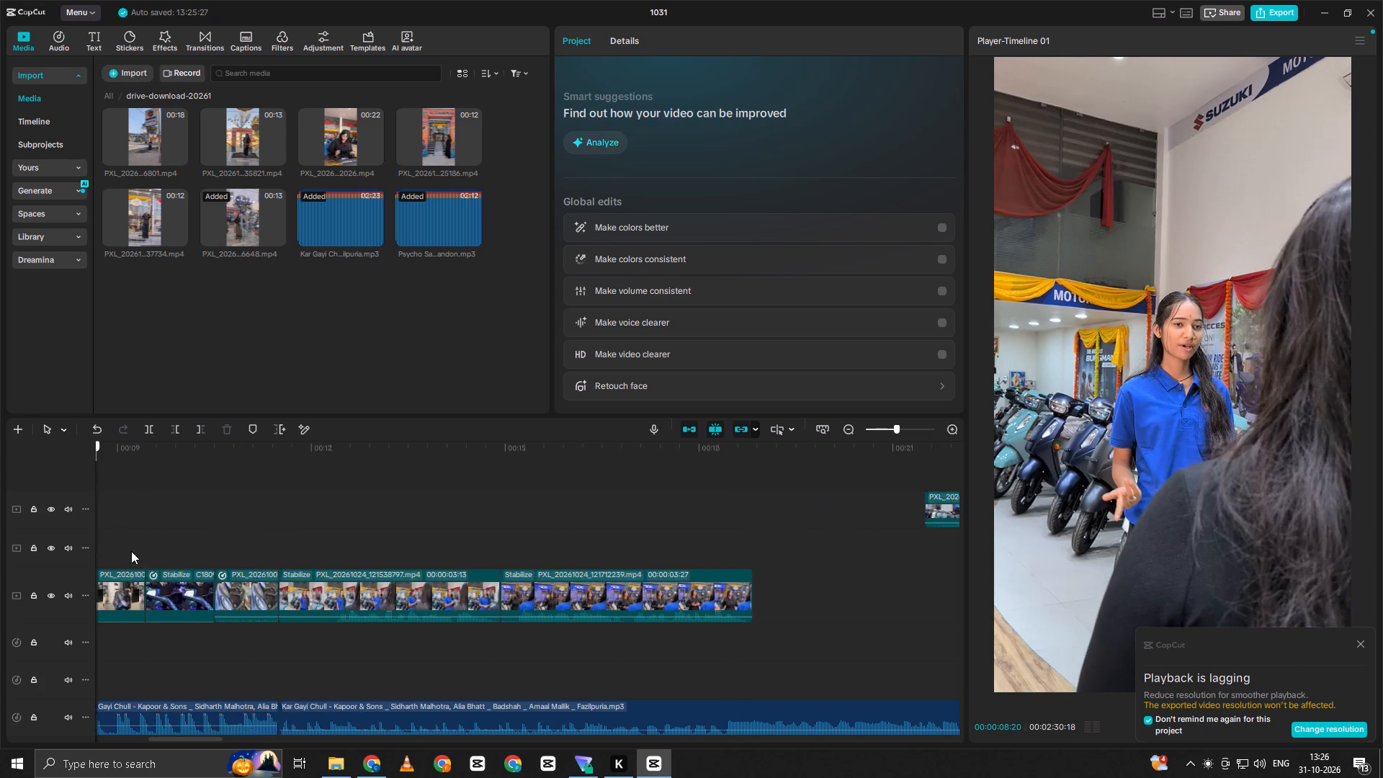
{"action": "left_click_drag", "start_coordinate": [131, 551], "coordinate": [460, 602]}
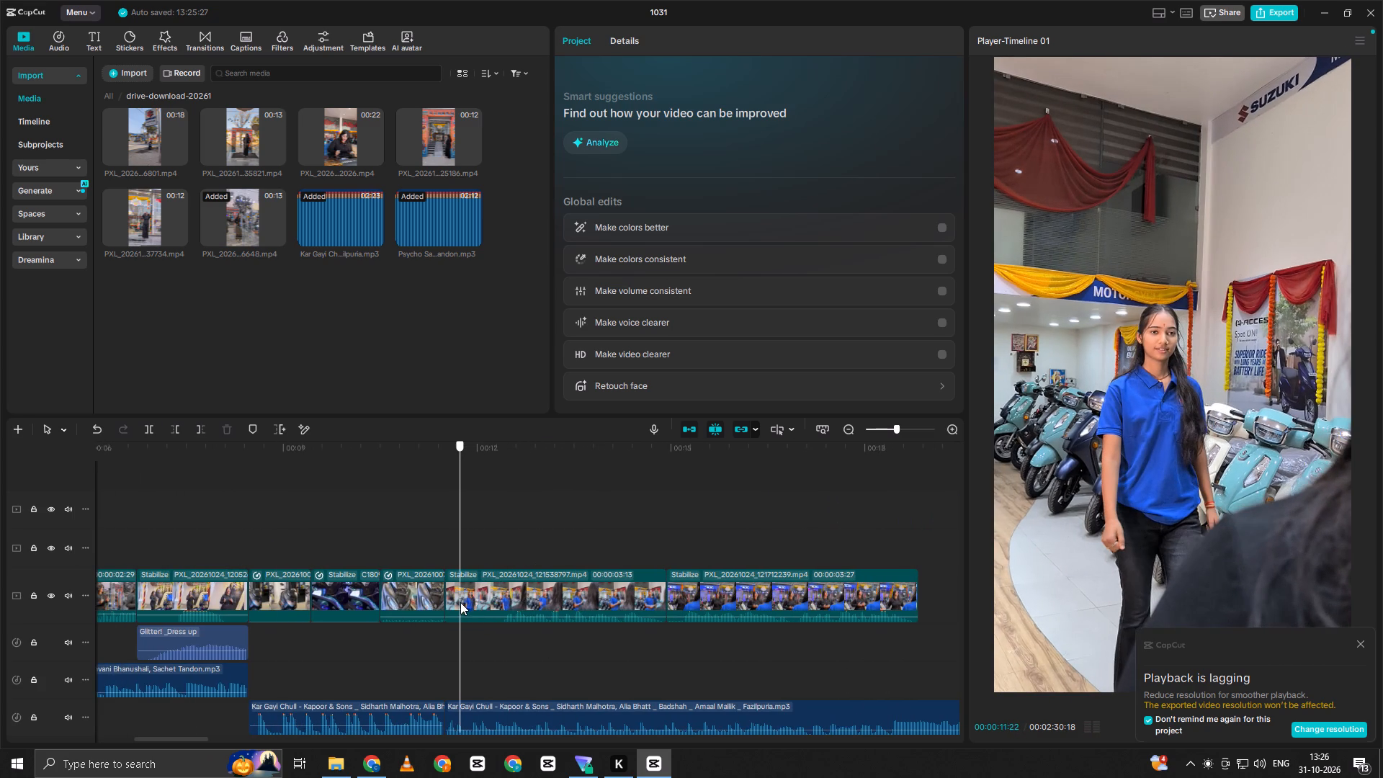
{"action": "left_click_drag", "start_coordinate": [460, 602], "coordinate": [460, 604]}
{"action": "key", "text": "q"}
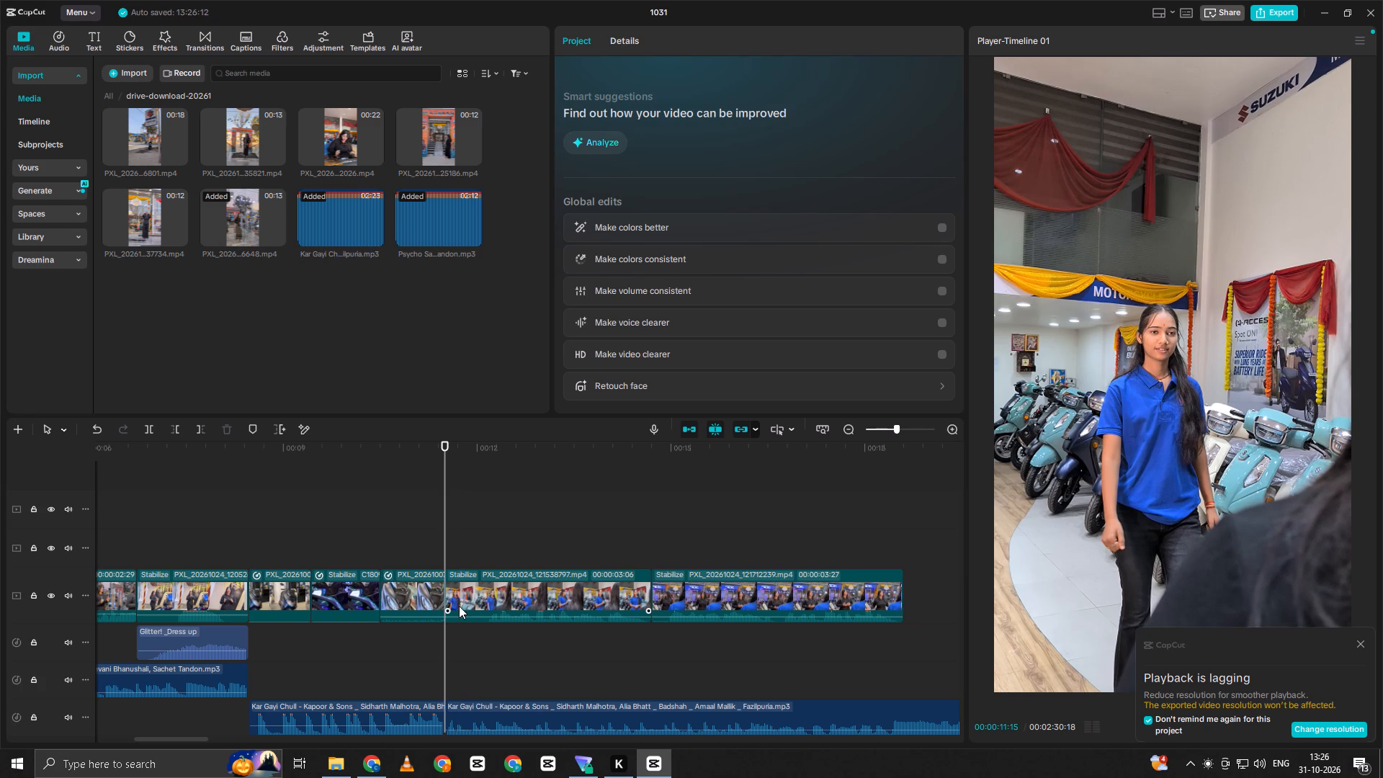
{"action": "key", "text": "space"}
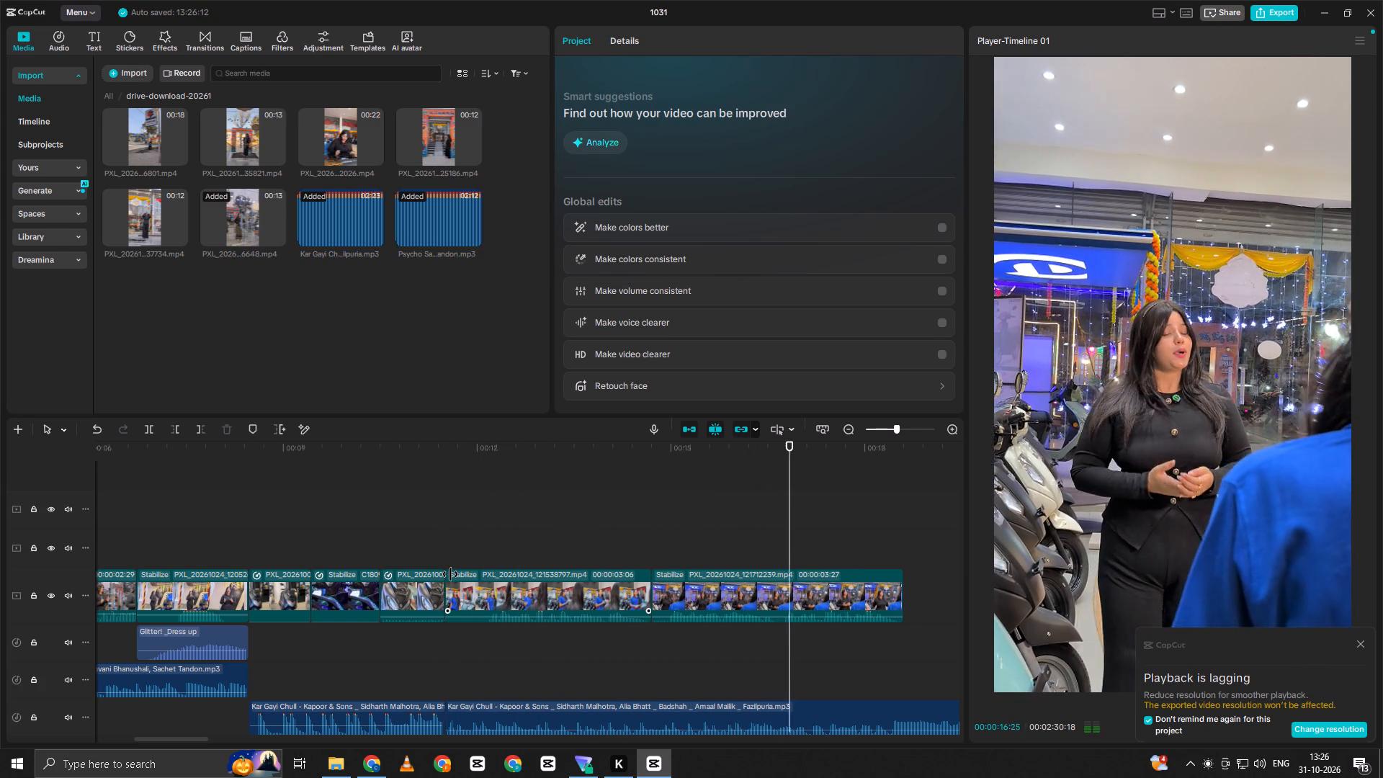
{"action": "key", "text": "space"}
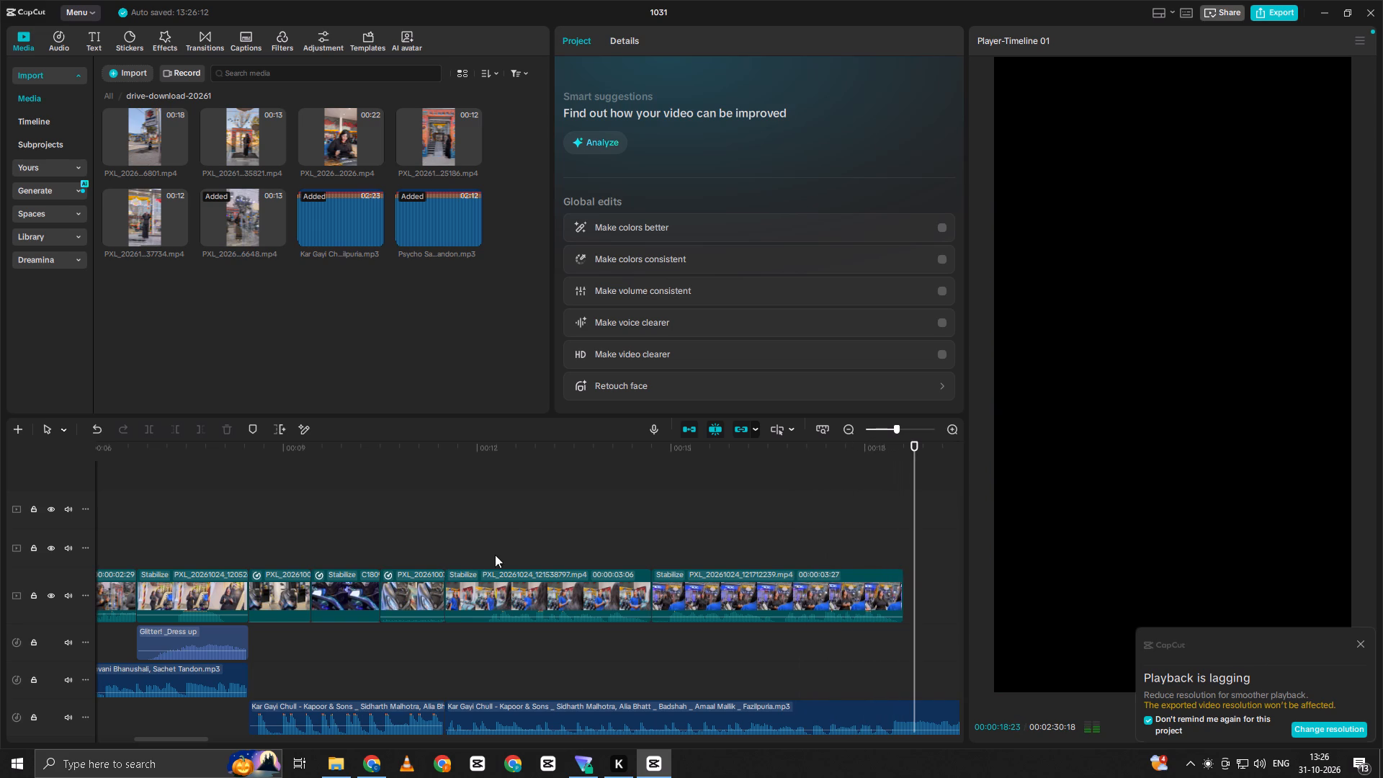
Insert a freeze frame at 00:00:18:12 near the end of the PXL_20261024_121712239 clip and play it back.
{"action": "left_click", "coordinate": [877, 527]}
{"action": "left_click", "coordinate": [880, 533]}
{"action": "left_click_drag", "start_coordinate": [880, 533], "coordinate": [891, 524]}
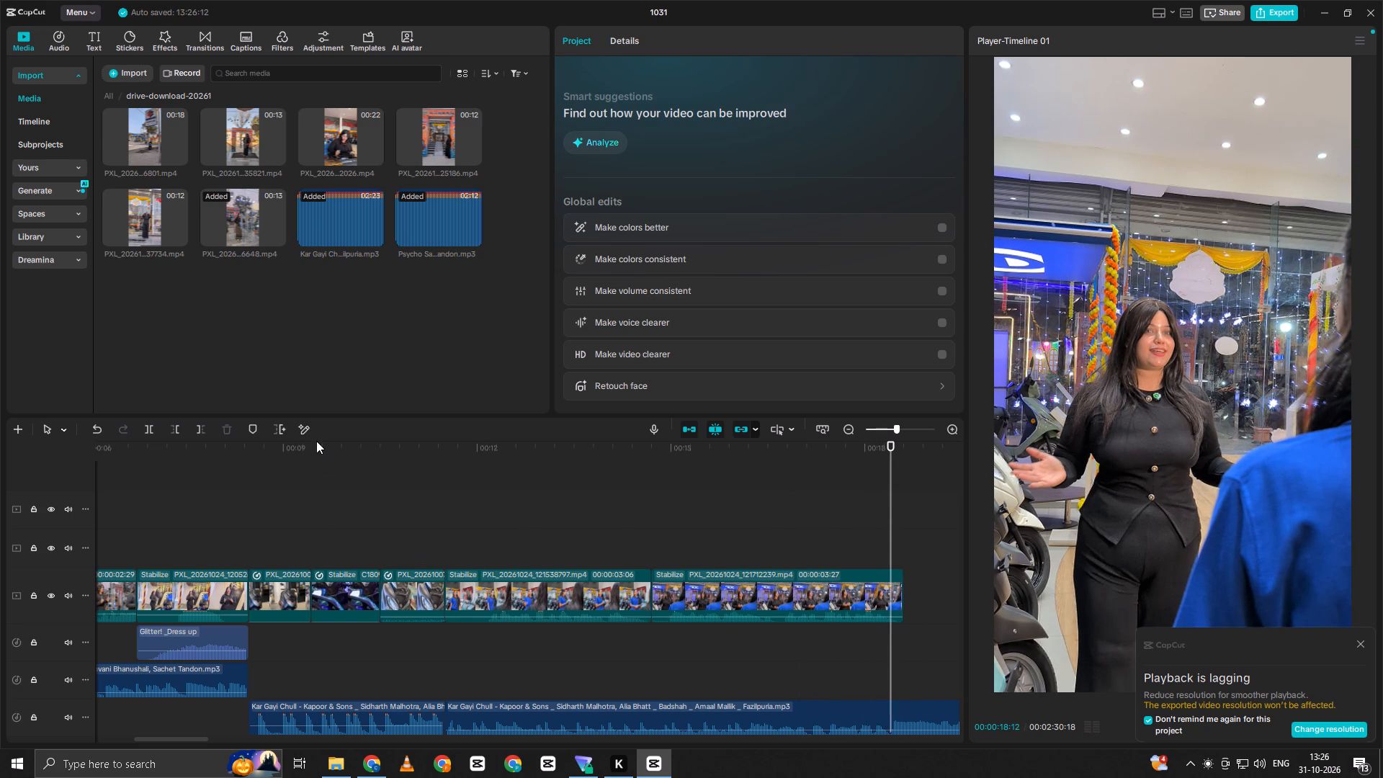
{"action": "left_click", "coordinate": [830, 603]}
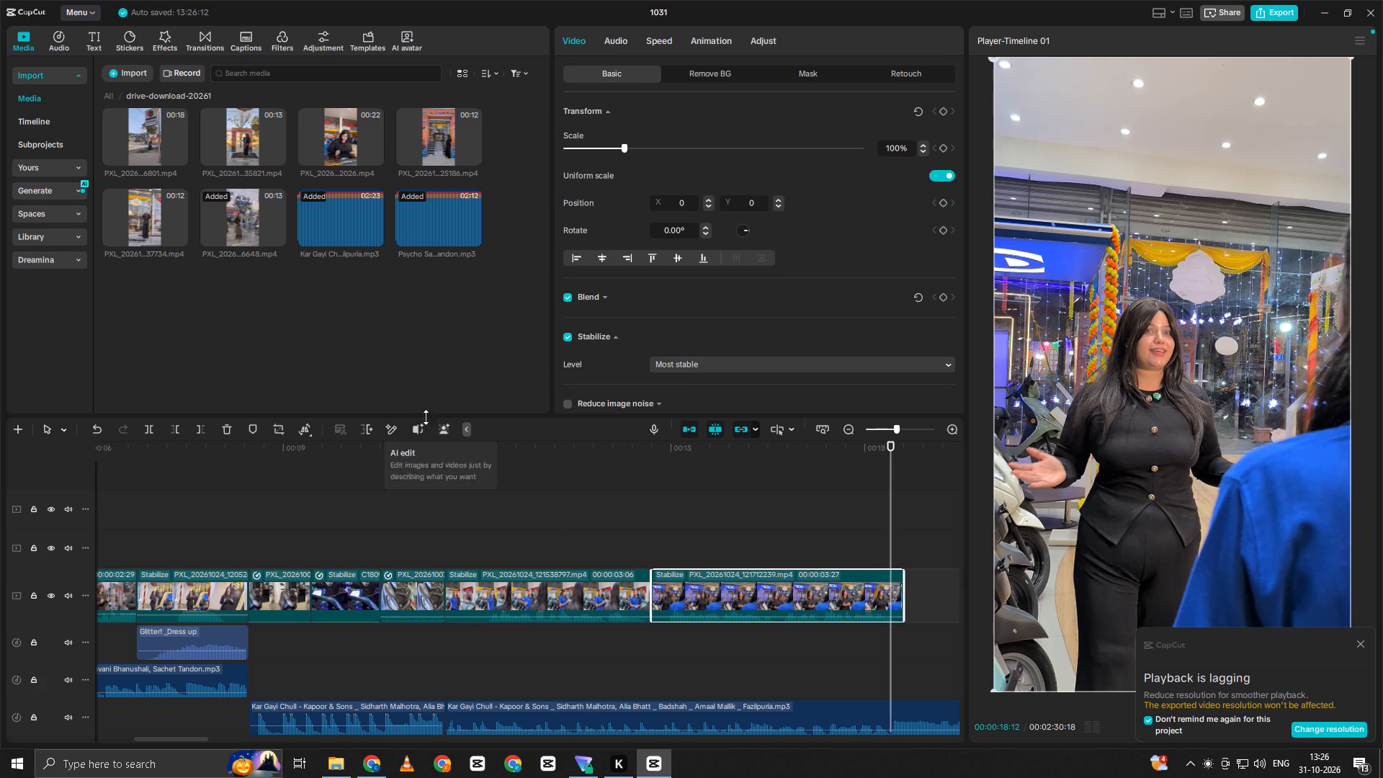
{"action": "left_click", "coordinate": [471, 430]}
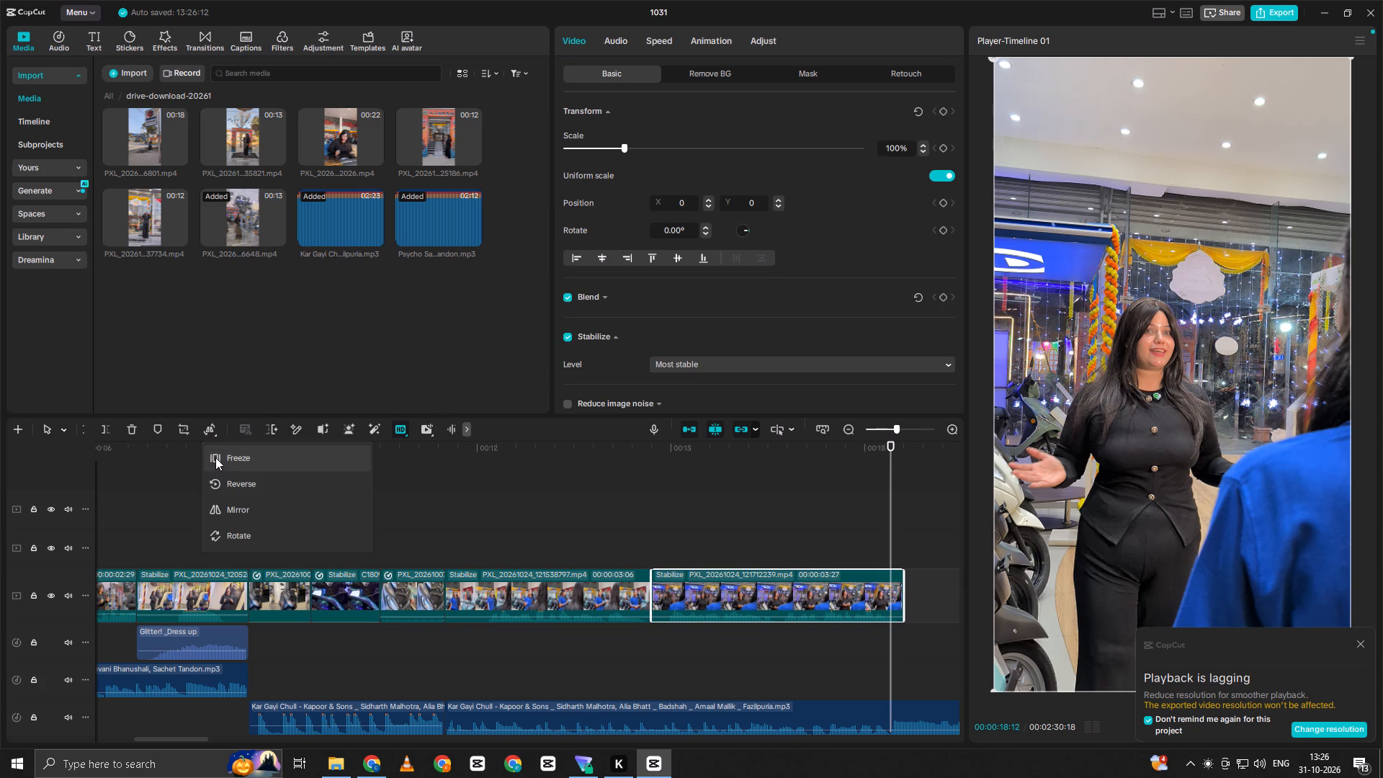
{"action": "left_click", "coordinate": [215, 457]}
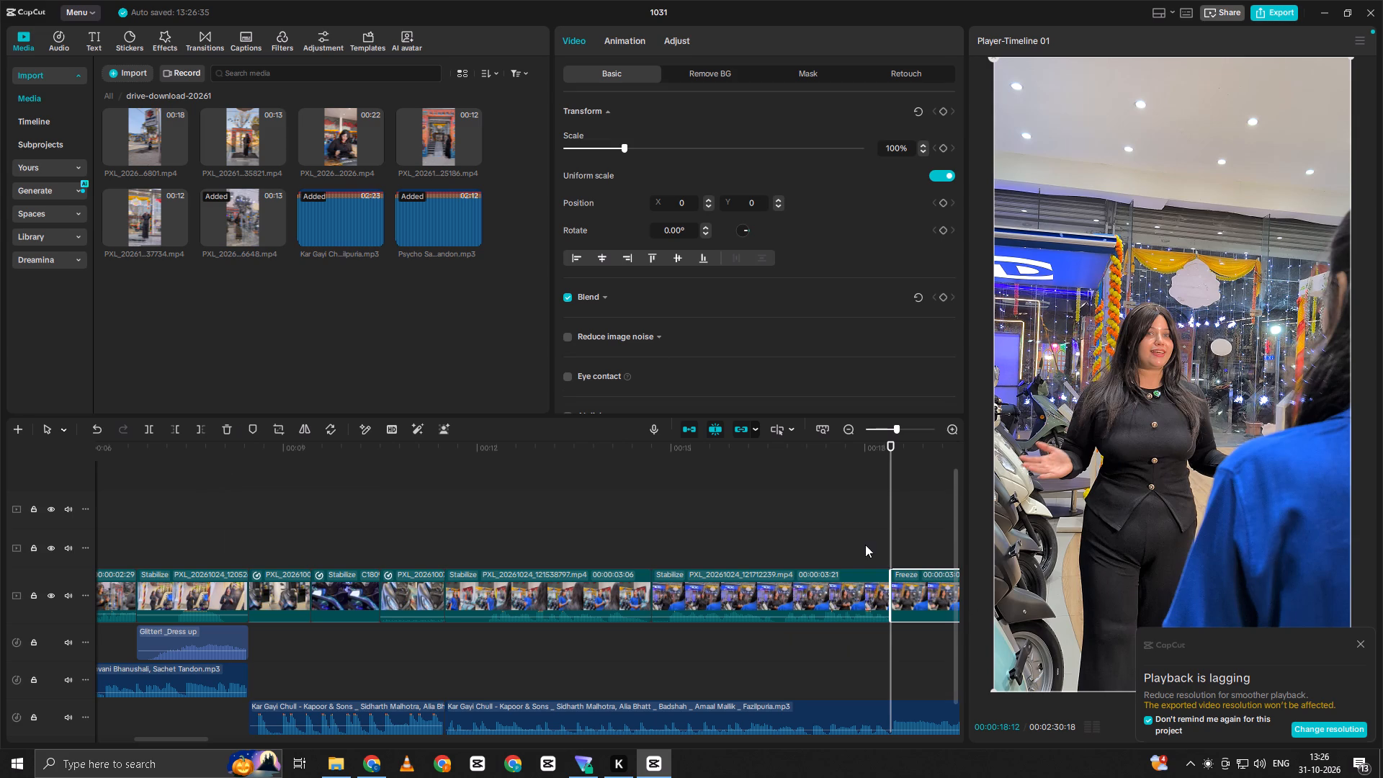
{"action": "left_click", "coordinate": [854, 532]}
{"action": "key", "text": "space"}
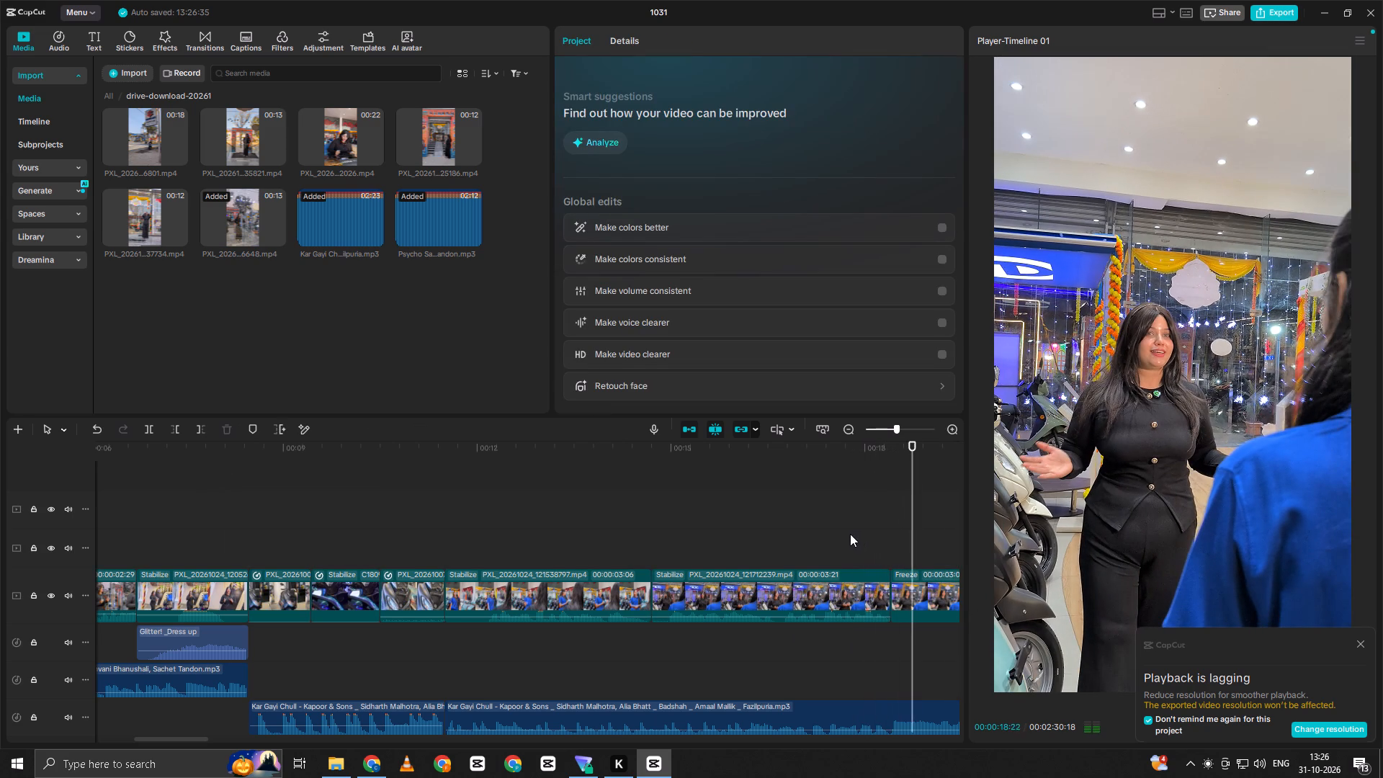
{"action": "key", "text": "space"}
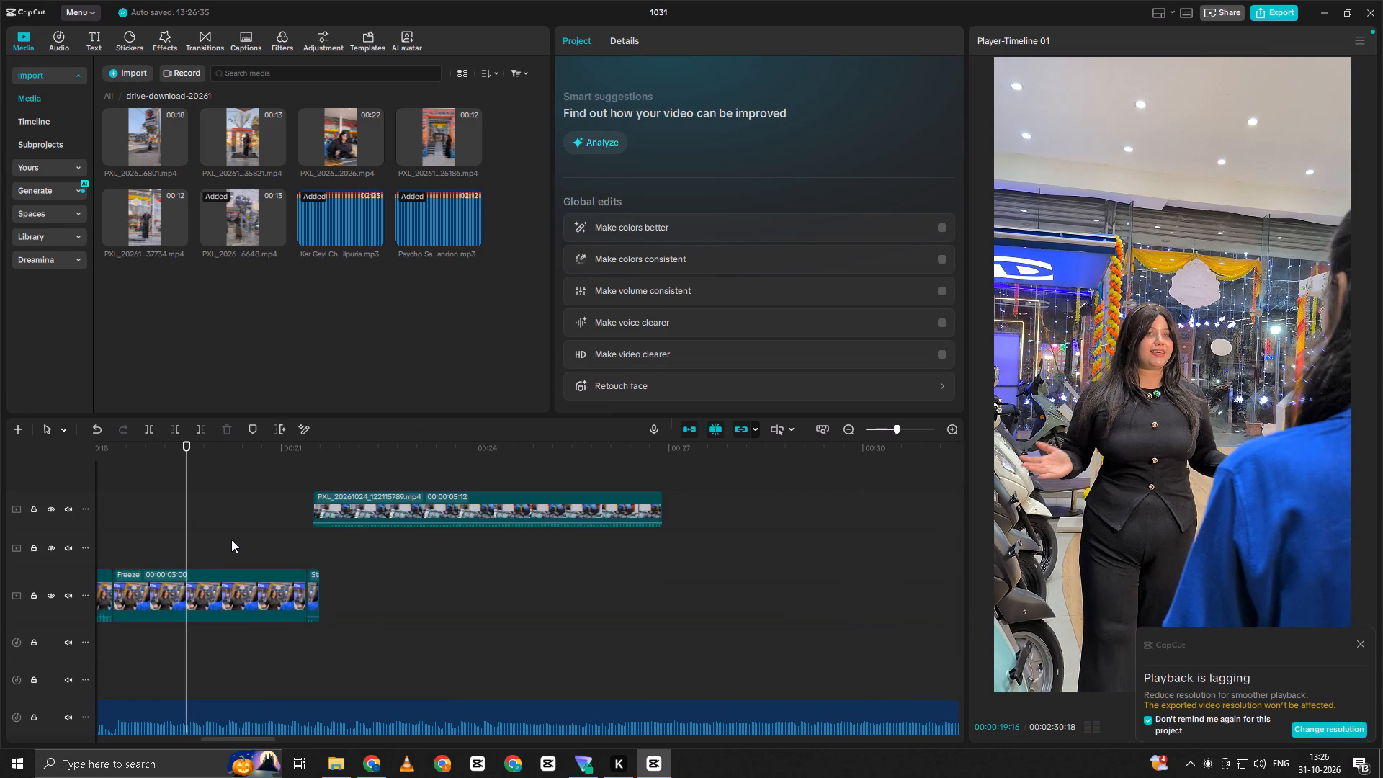
Replay the freeze frame against the beat and trim its end to 00:00:19:06.
{"action": "left_click", "coordinate": [231, 540]}
{"action": "left_click_drag", "start_coordinate": [233, 540], "coordinate": [197, 556]}
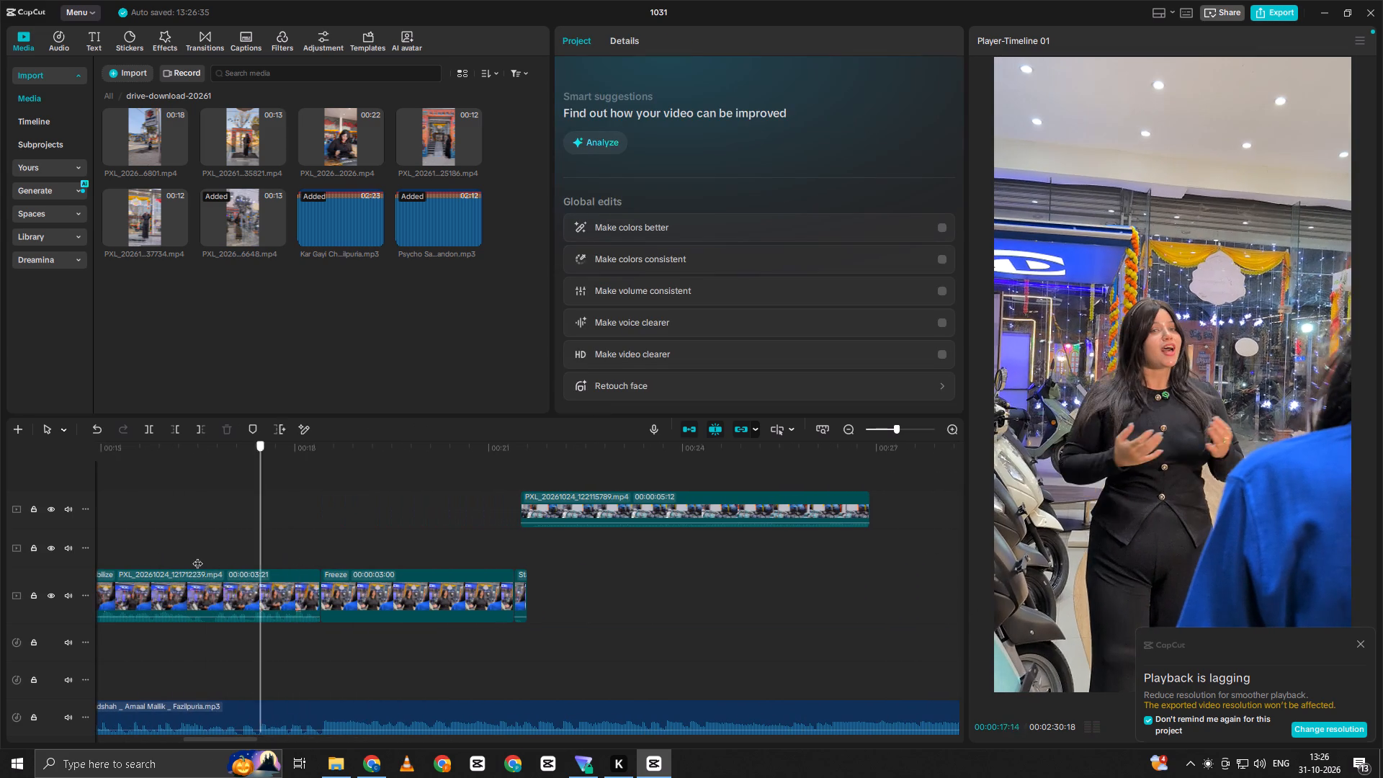
{"action": "left_click_drag", "start_coordinate": [197, 556], "coordinate": [251, 565]}
{"action": "key", "text": "space"}
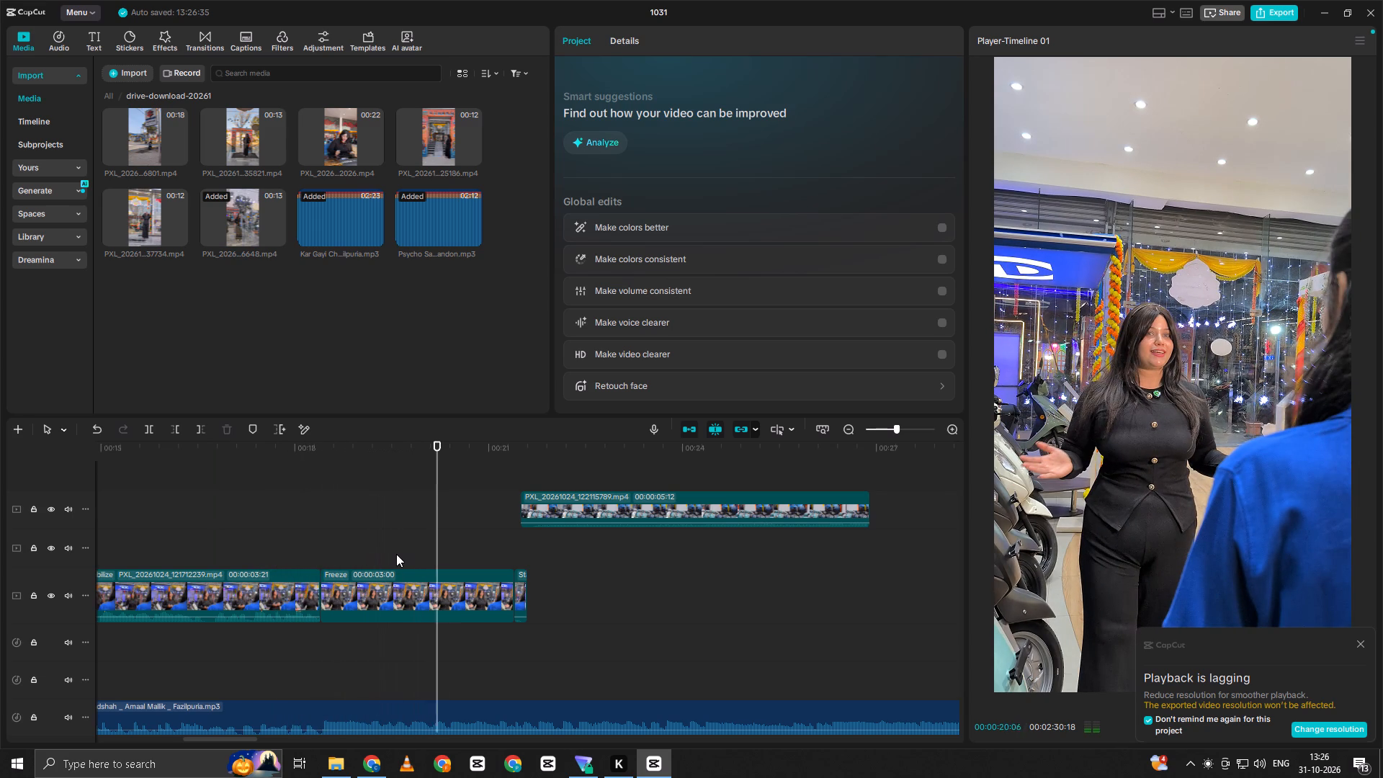
{"action": "key", "text": "space"}
{"action": "left_click", "coordinate": [439, 548]}
{"action": "left_click_drag", "start_coordinate": [439, 548], "coordinate": [365, 573]}
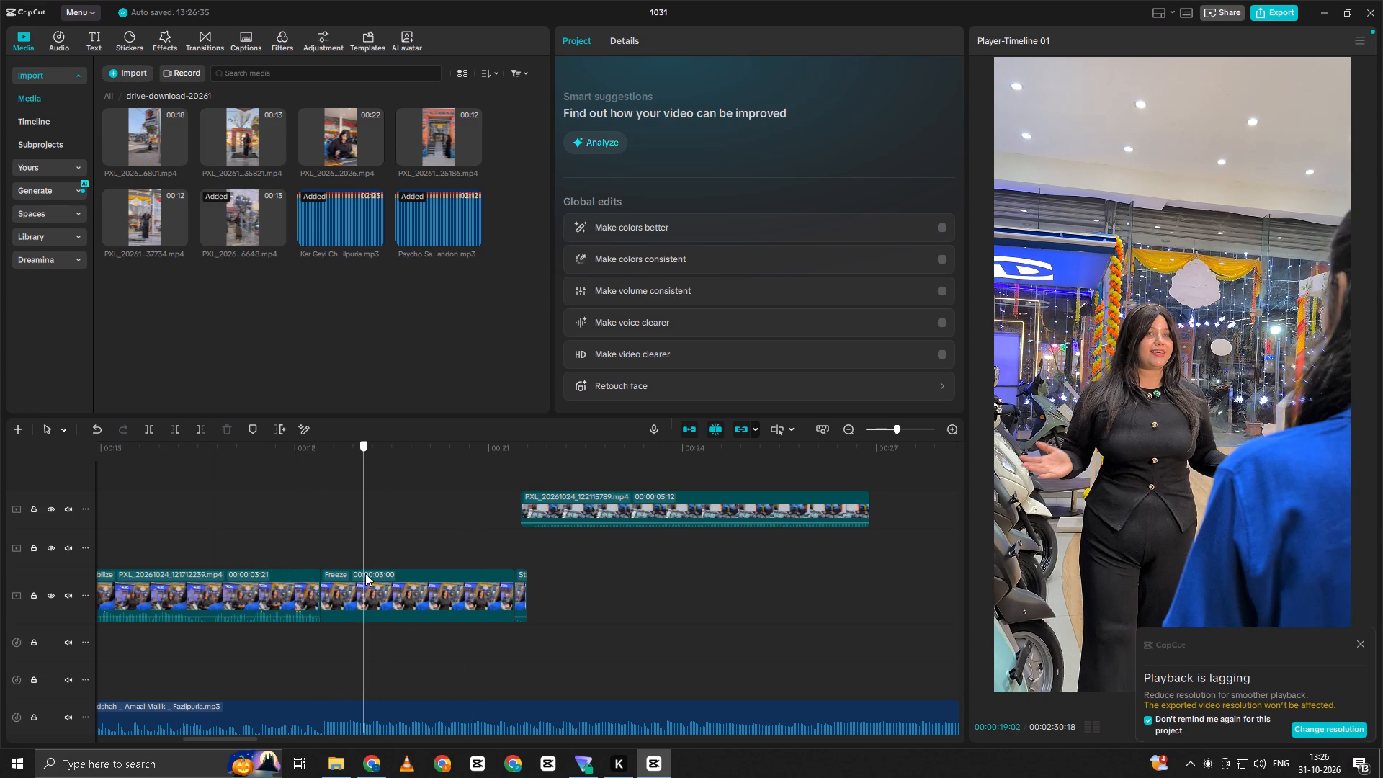
{"action": "left_click_drag", "start_coordinate": [365, 573], "coordinate": [373, 569]}
{"action": "left_click", "coordinate": [374, 585]}
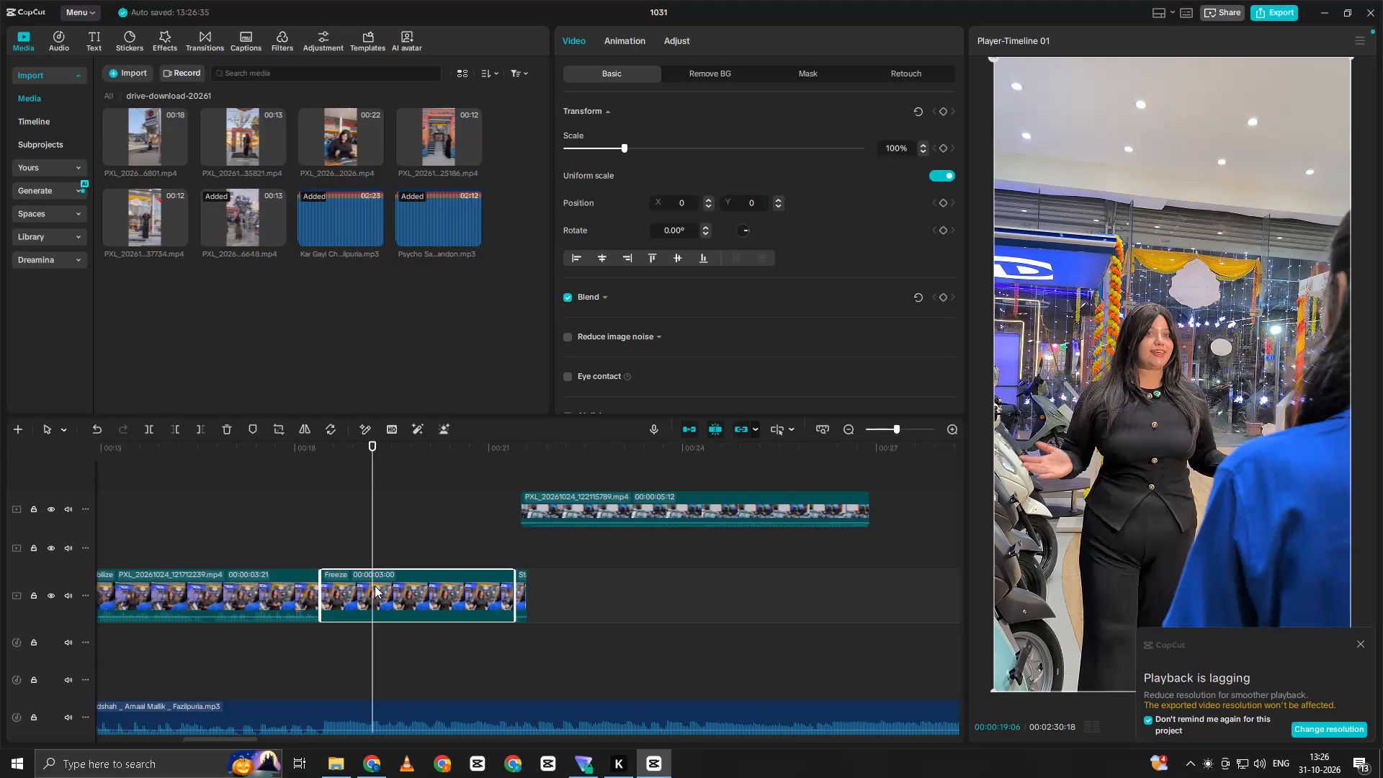
{"action": "key", "text": "w"}
Delete the short leftover clip after the freeze frame and play back the end of the main track.
{"action": "left_click", "coordinate": [327, 542]}
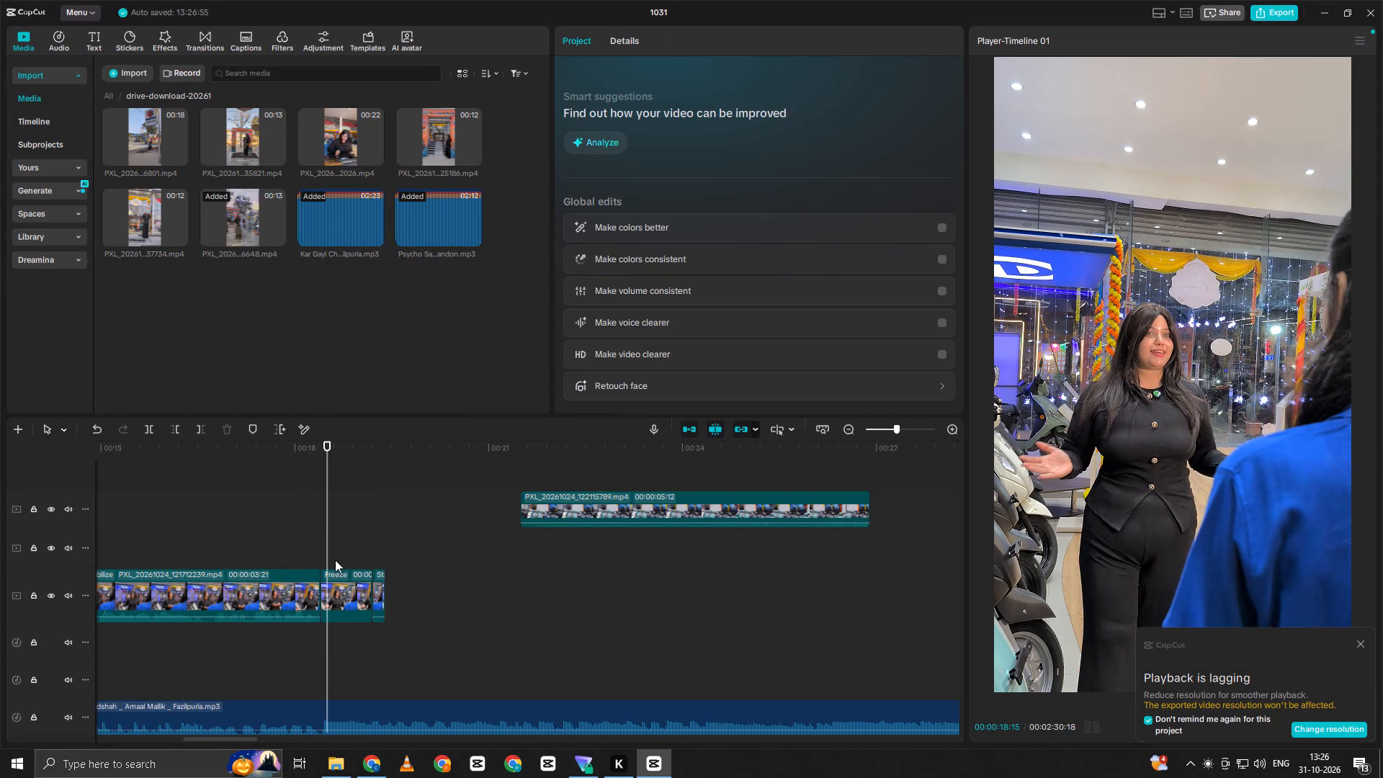
{"action": "left_click", "coordinate": [380, 599]}
{"action": "key", "text": "BackSpace"}
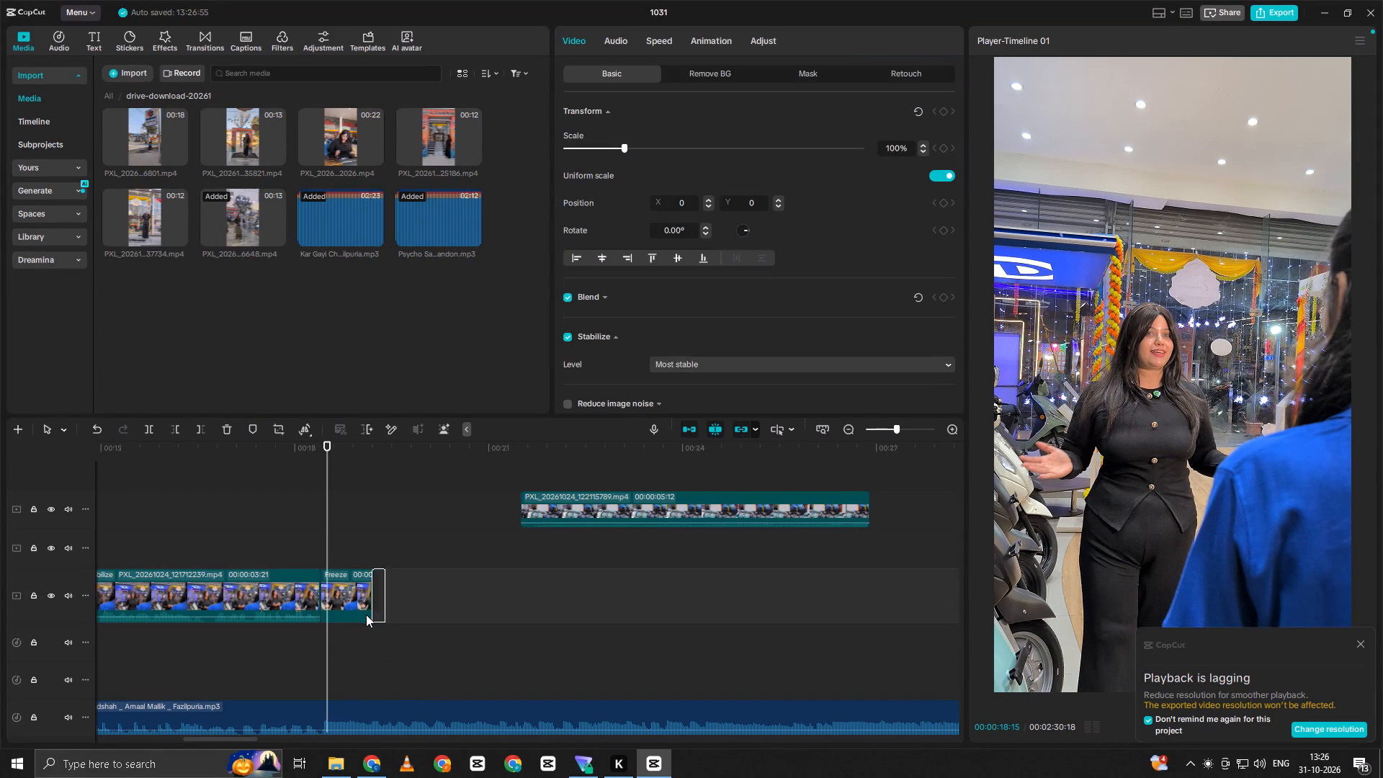
{"action": "double_click", "coordinate": [300, 542]}
{"action": "key", "text": "space"}
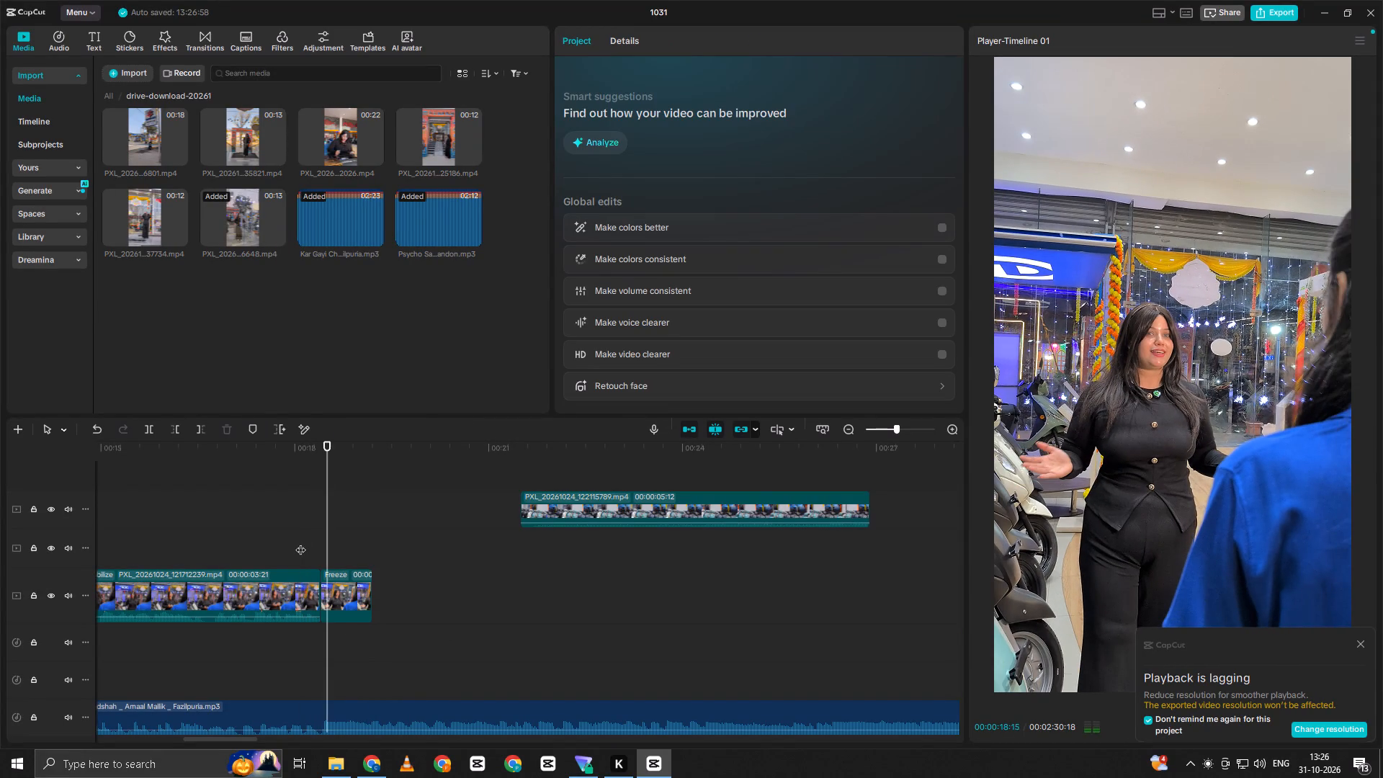
{"action": "key", "text": "space"}
{"action": "left_click", "coordinate": [339, 530]}
{"action": "left_click_drag", "start_coordinate": [338, 530], "coordinate": [269, 545]}
{"action": "key", "text": "space"}
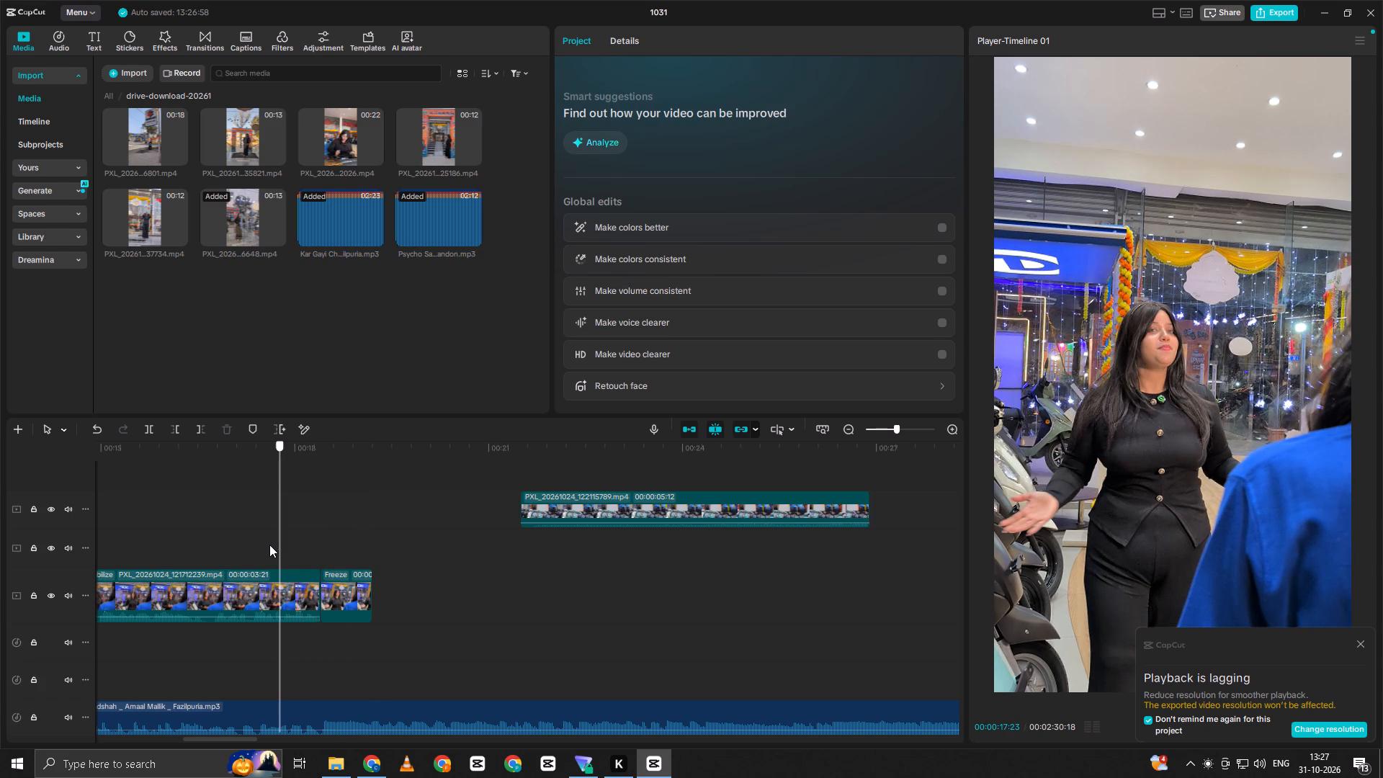
{"action": "left_click", "coordinate": [228, 527]}
{"action": "key", "text": "space"}
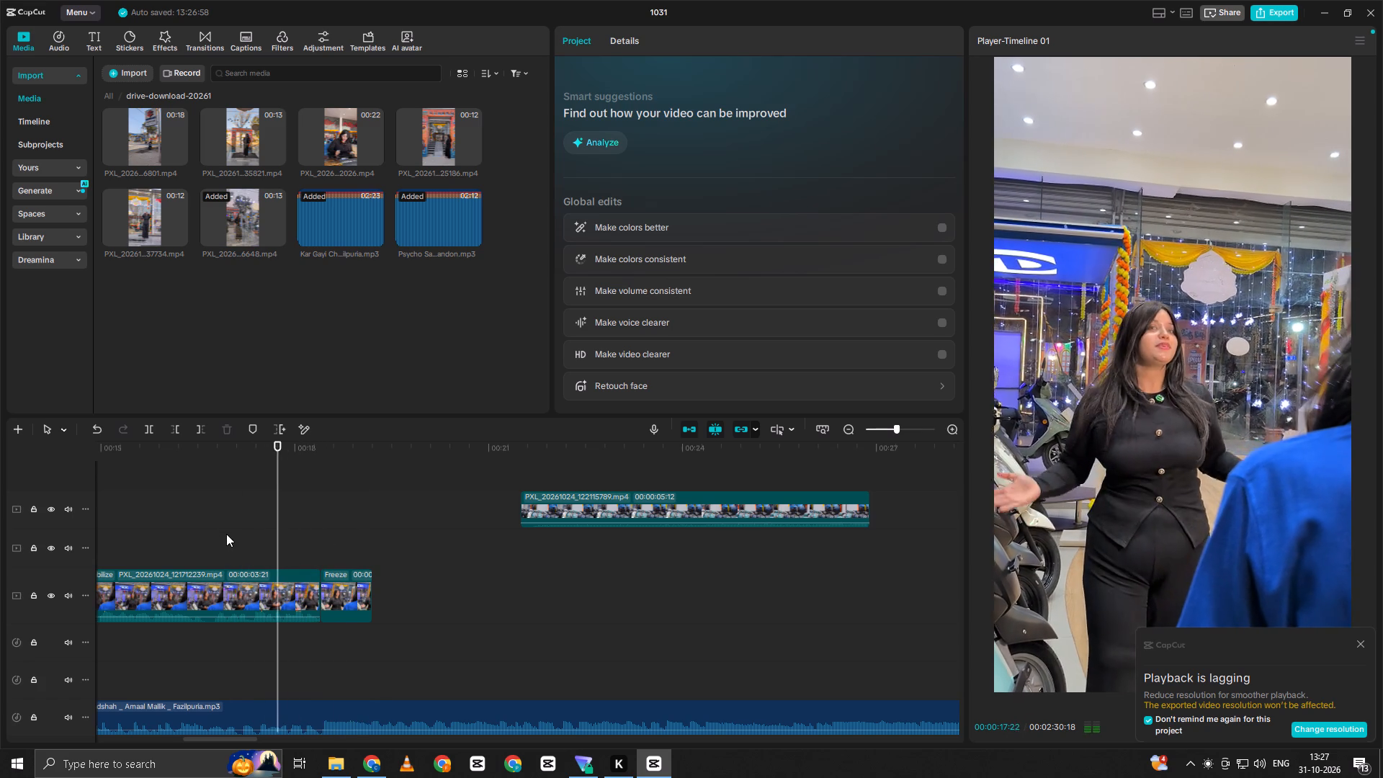
{"action": "key", "text": "space"}
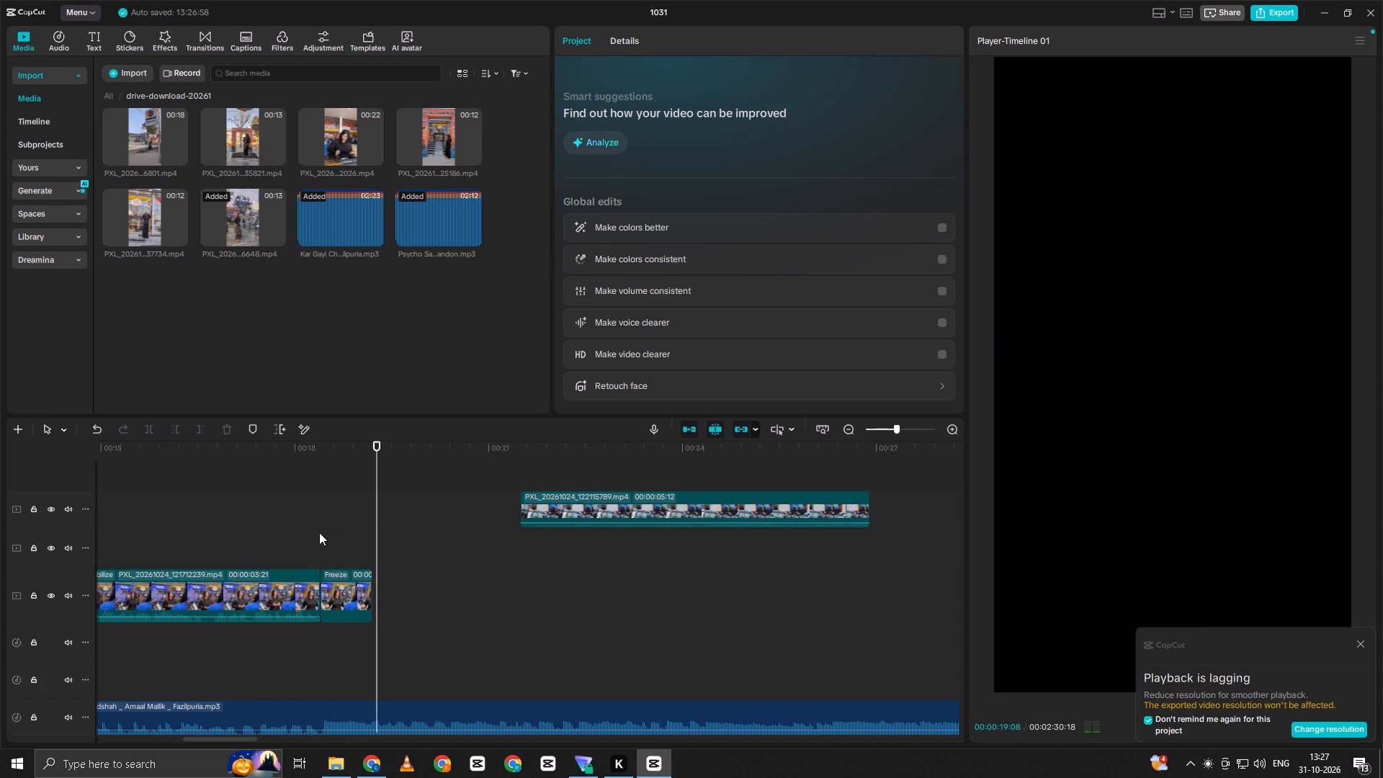
Add a Transform keyframe at the start of the freeze frame, at 00:00:18:12.
{"action": "double_click", "coordinate": [319, 532]}
{"action": "left_click", "coordinate": [336, 572]}
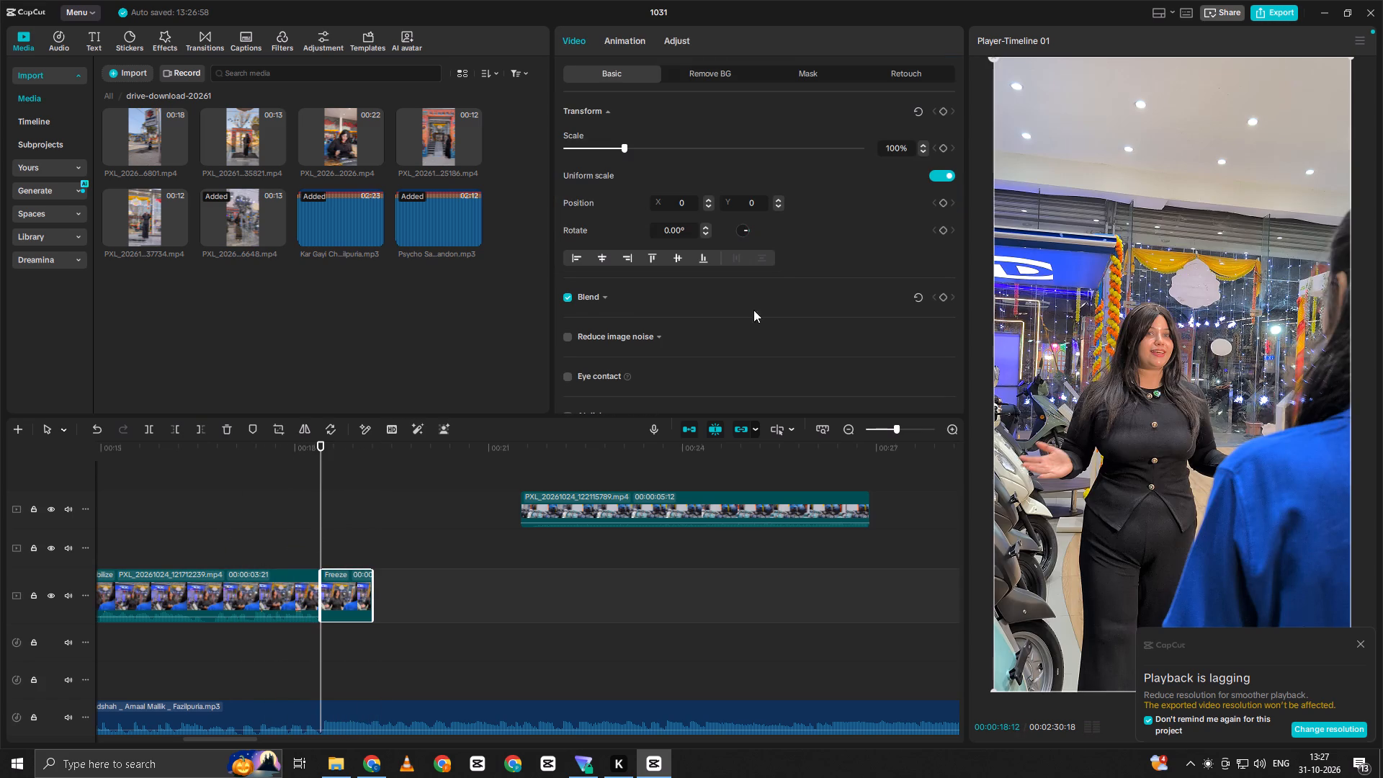
{"action": "left_click", "coordinate": [945, 115]}
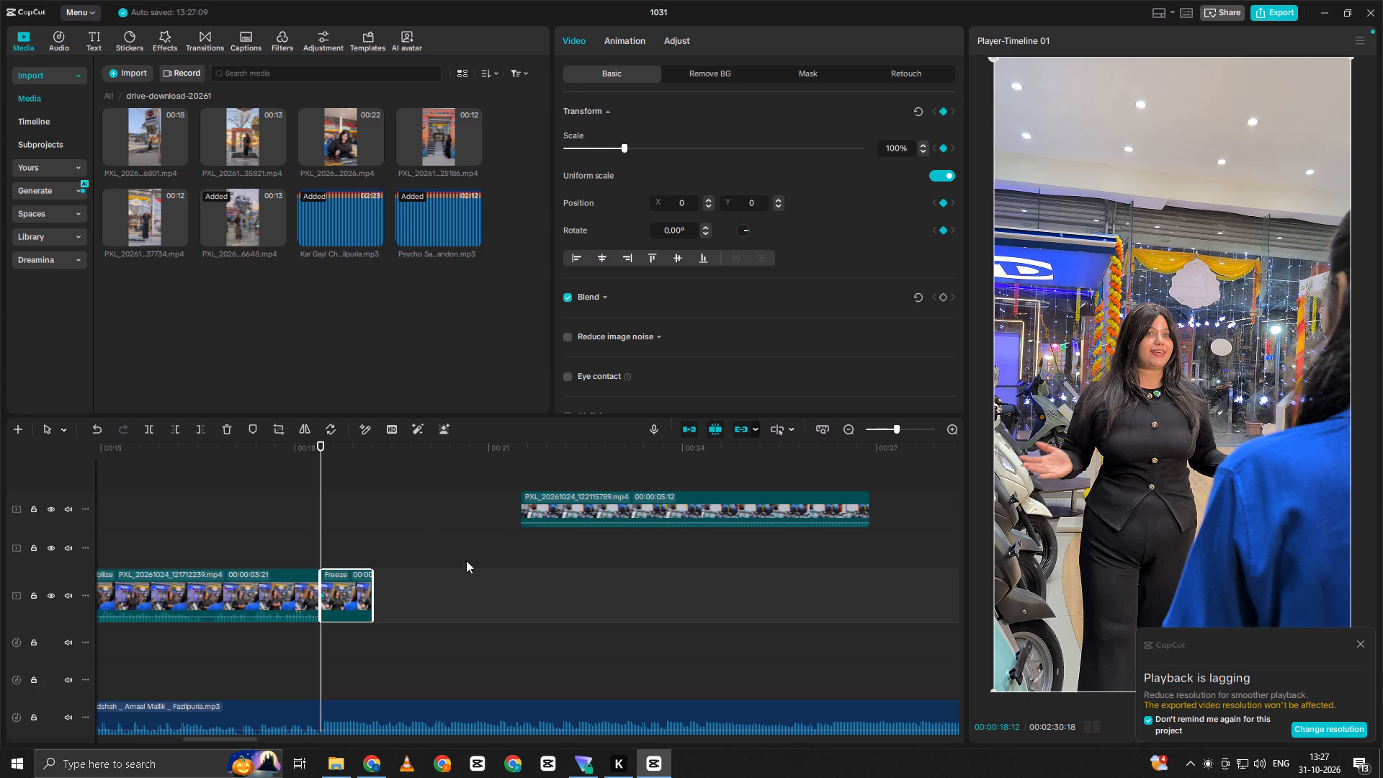
Scale the freeze frame up to about 208% at its end to create a zoom-in.
{"action": "left_click", "coordinate": [364, 519]}
{"action": "left_click", "coordinate": [365, 517]}
{"action": "left_click_drag", "start_coordinate": [365, 519], "coordinate": [368, 521]}
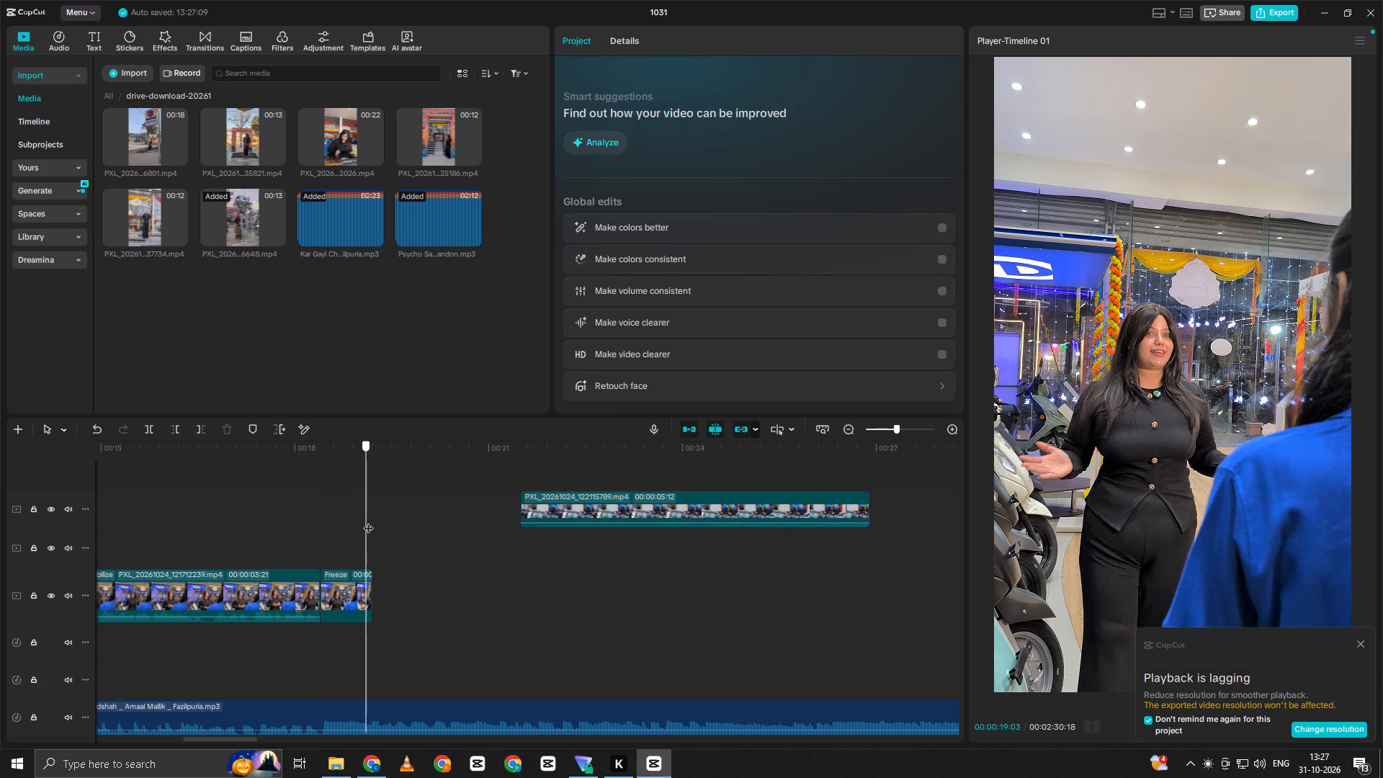
{"action": "left_click_drag", "start_coordinate": [368, 521], "coordinate": [369, 530]}
{"action": "left_click", "coordinate": [363, 589]}
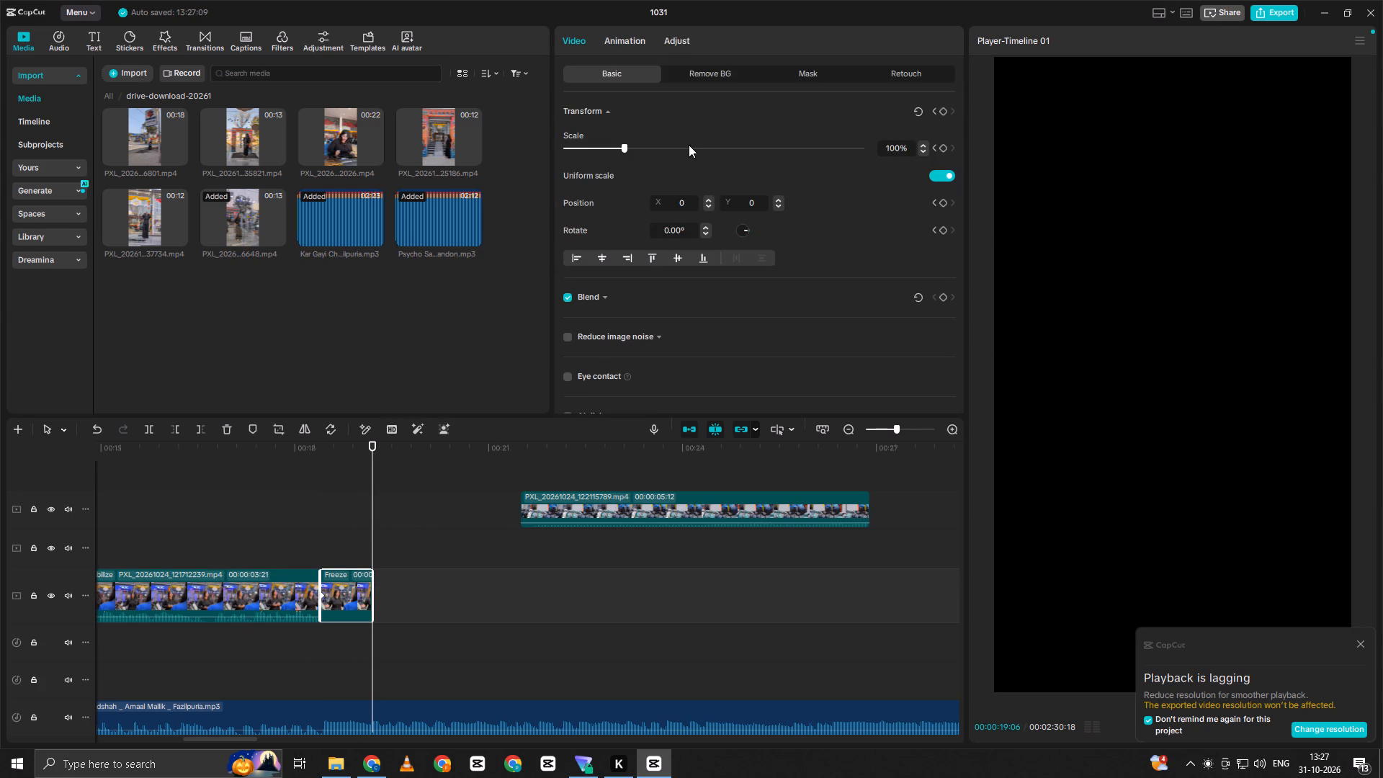
{"action": "left_click", "coordinate": [689, 145]}
{"action": "left_click", "coordinate": [369, 553]}
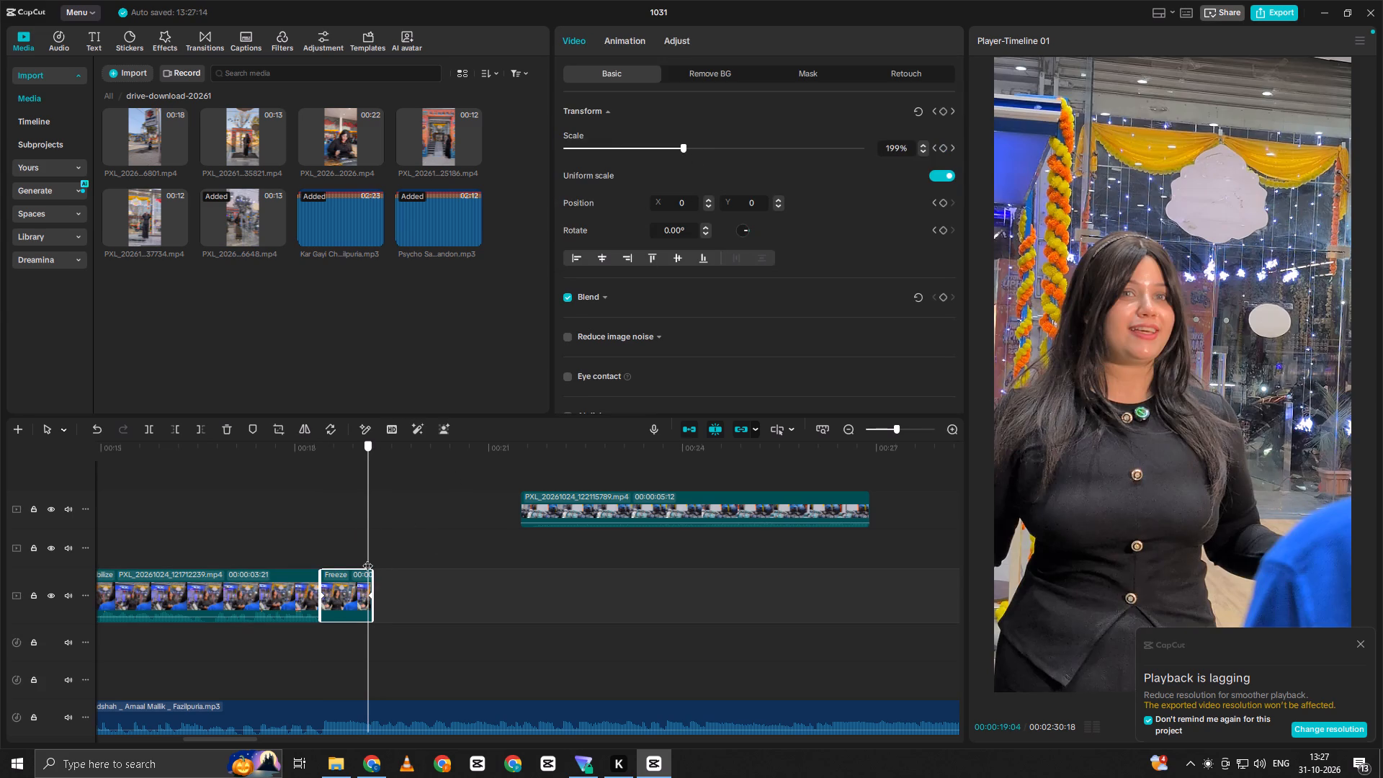
Reposition the freeze frame to about X 131, Y 87 at its end keyframe, 00:00:19:05, and play back the zoom.
{"action": "left_click", "coordinate": [371, 599]}
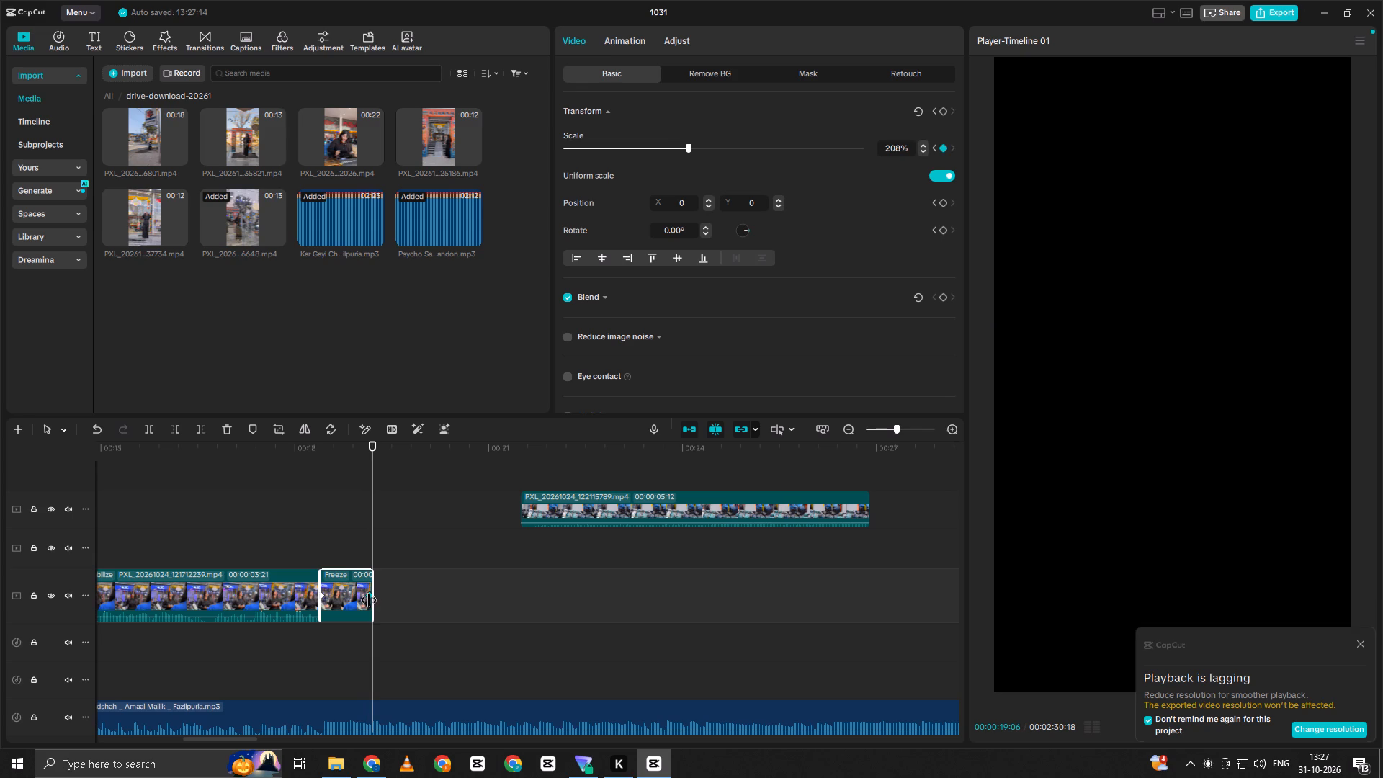
{"action": "left_click", "coordinate": [372, 550]}
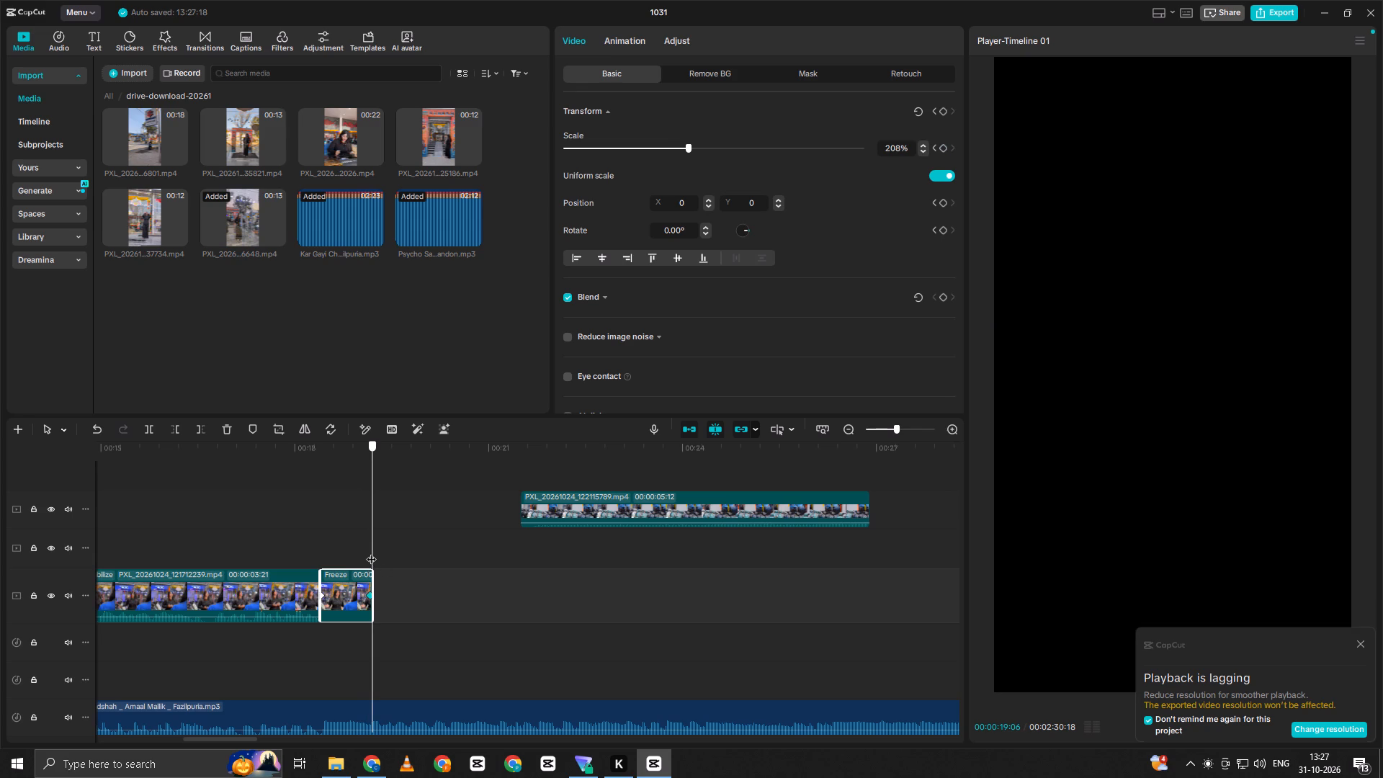
{"action": "double_click", "coordinate": [372, 547]}
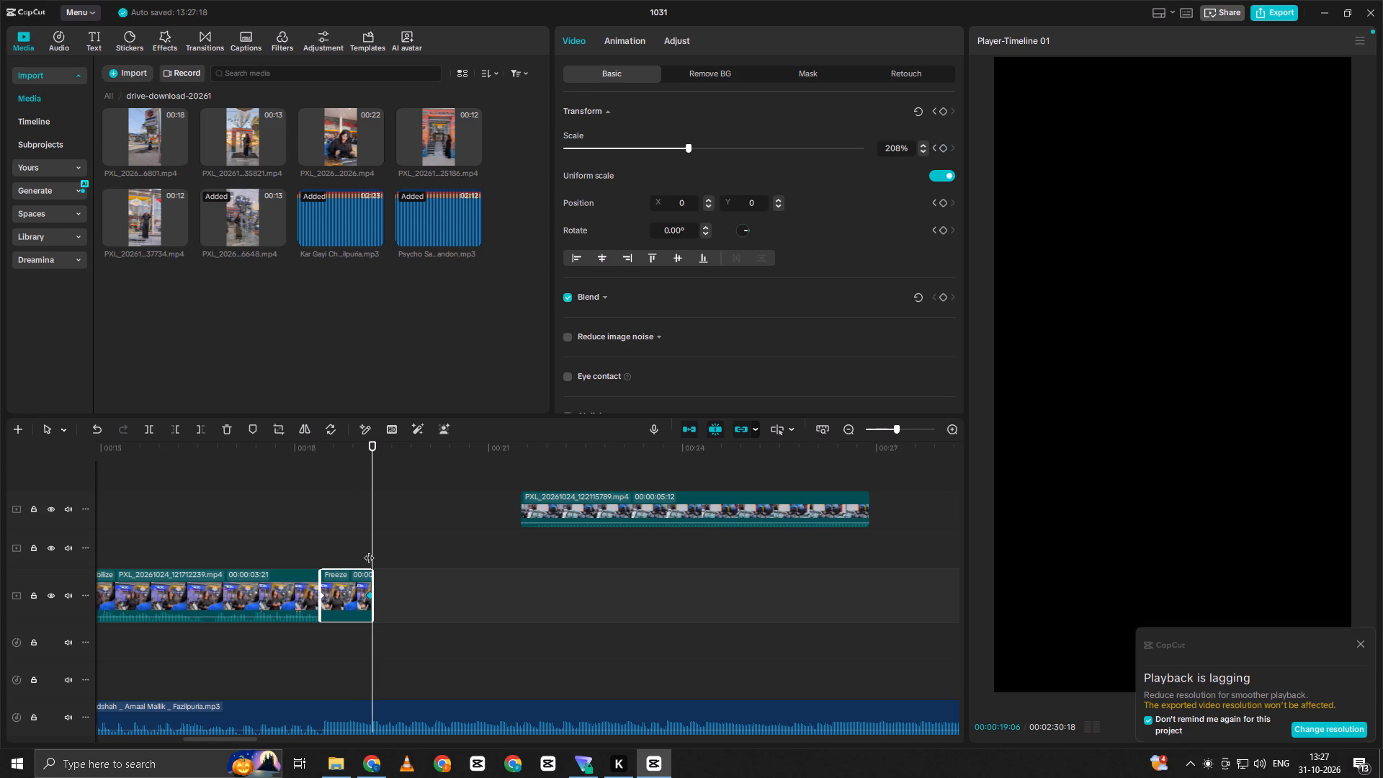
{"action": "double_click", "coordinate": [369, 550]}
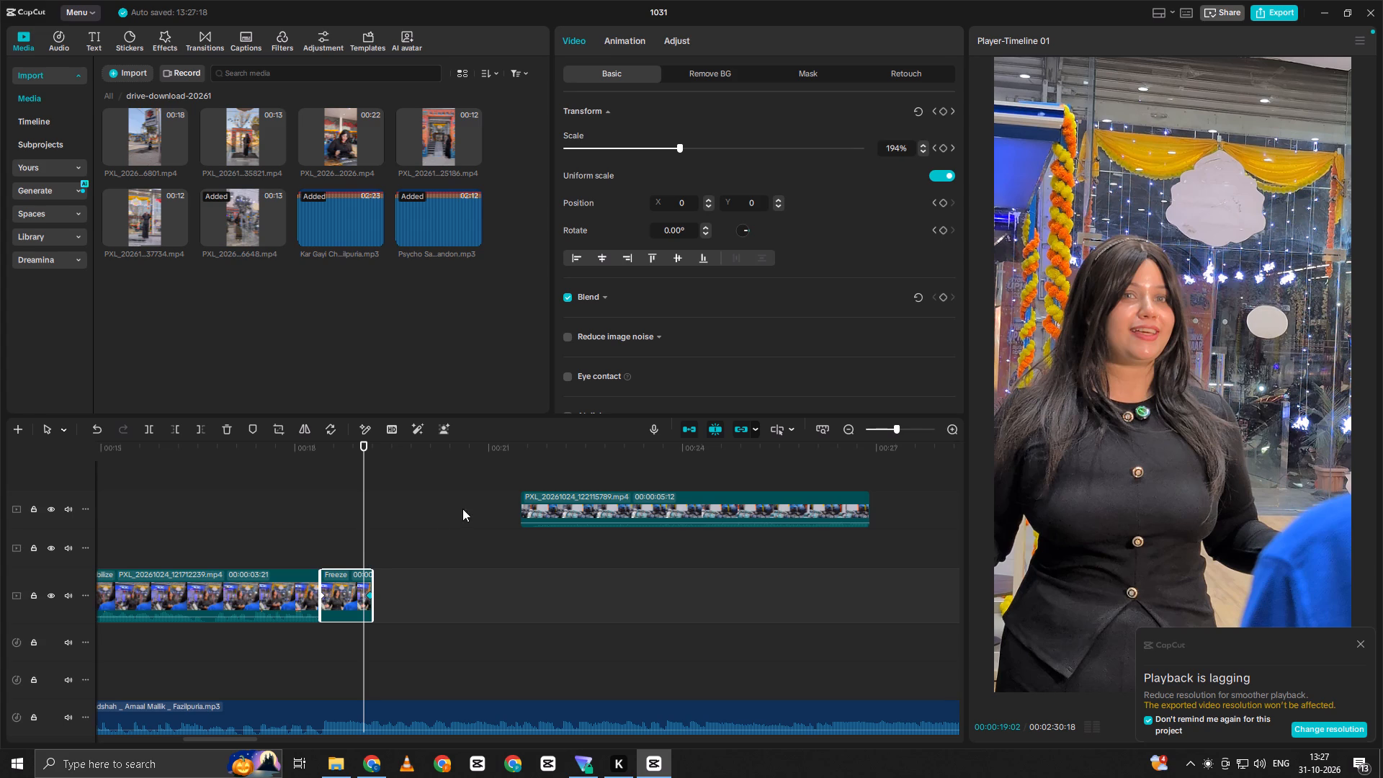
{"action": "left_click", "coordinate": [363, 527]}
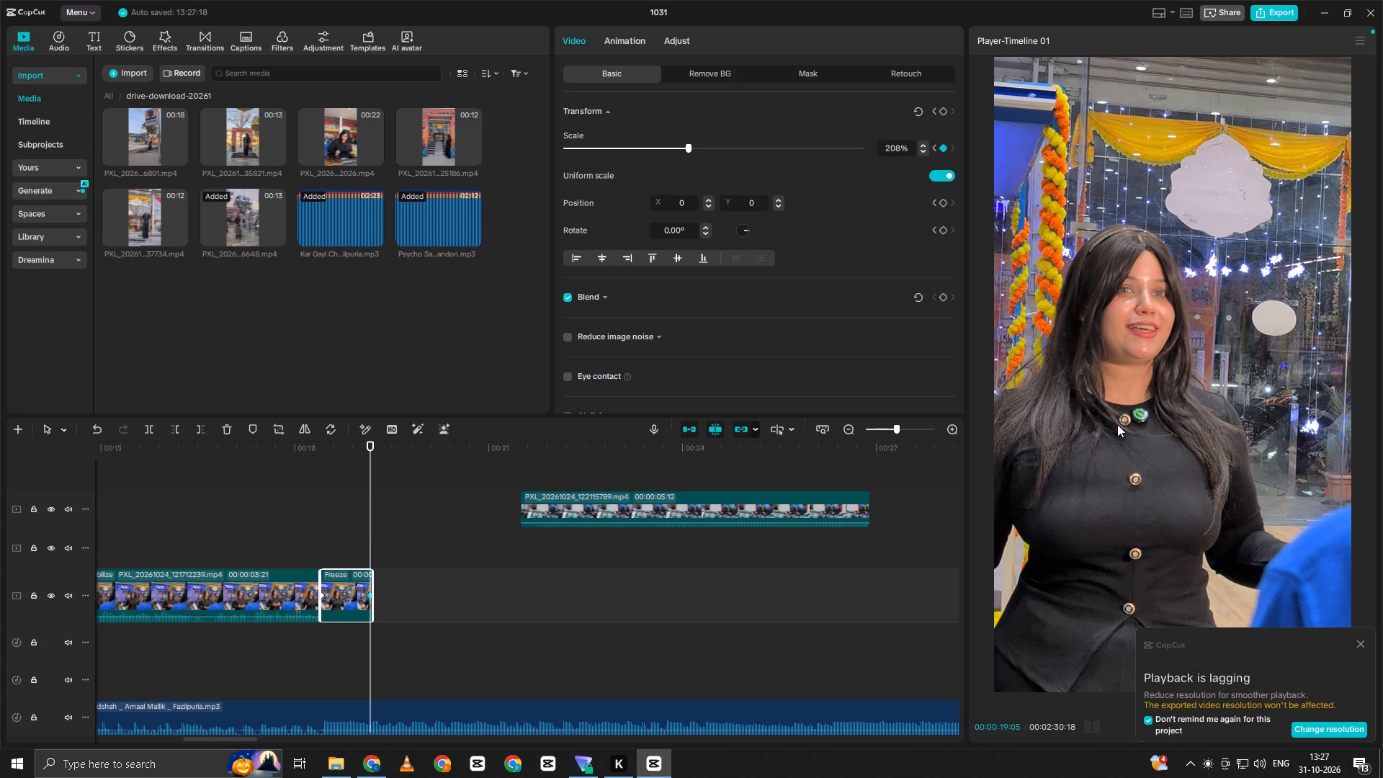
{"action": "left_click_drag", "start_coordinate": [1132, 429], "coordinate": [1153, 415]}
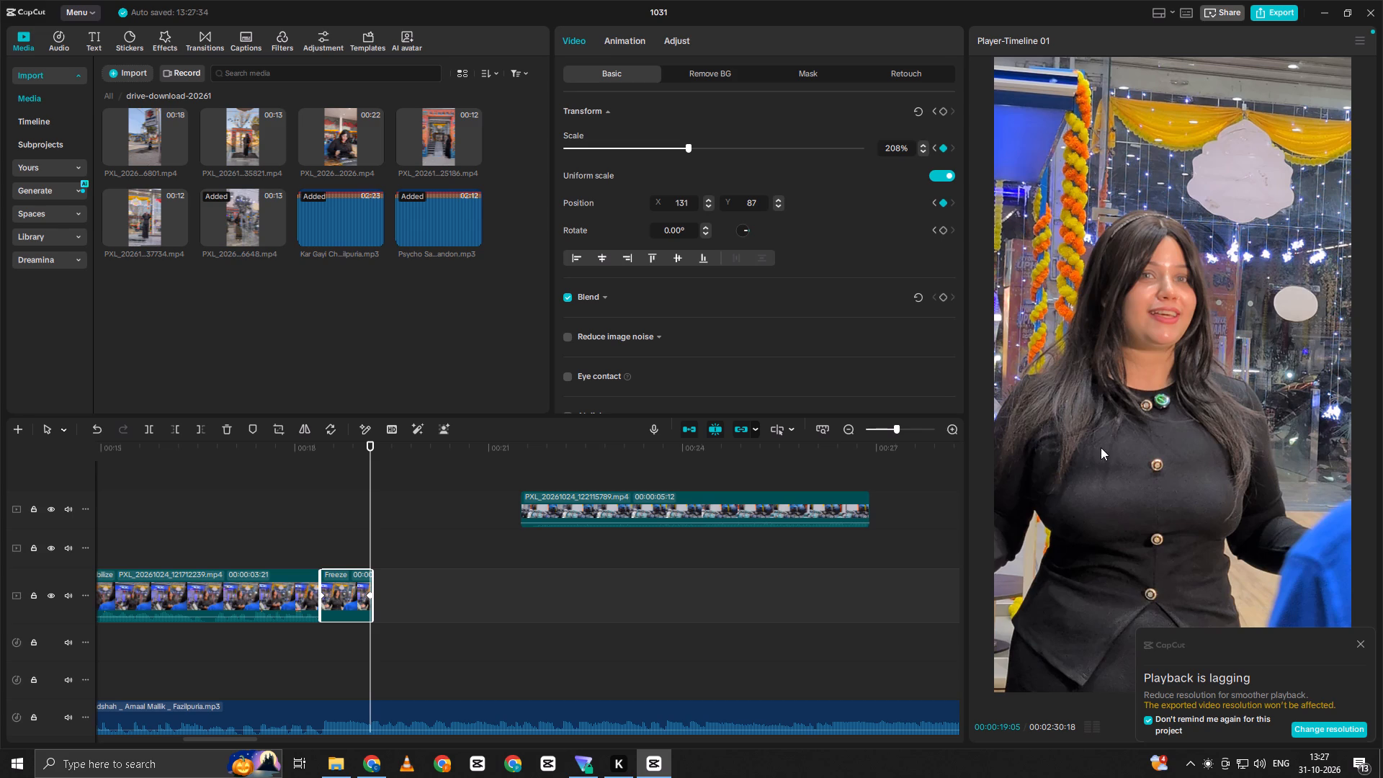
{"action": "left_click", "coordinate": [270, 528]}
{"action": "key", "text": "space"}
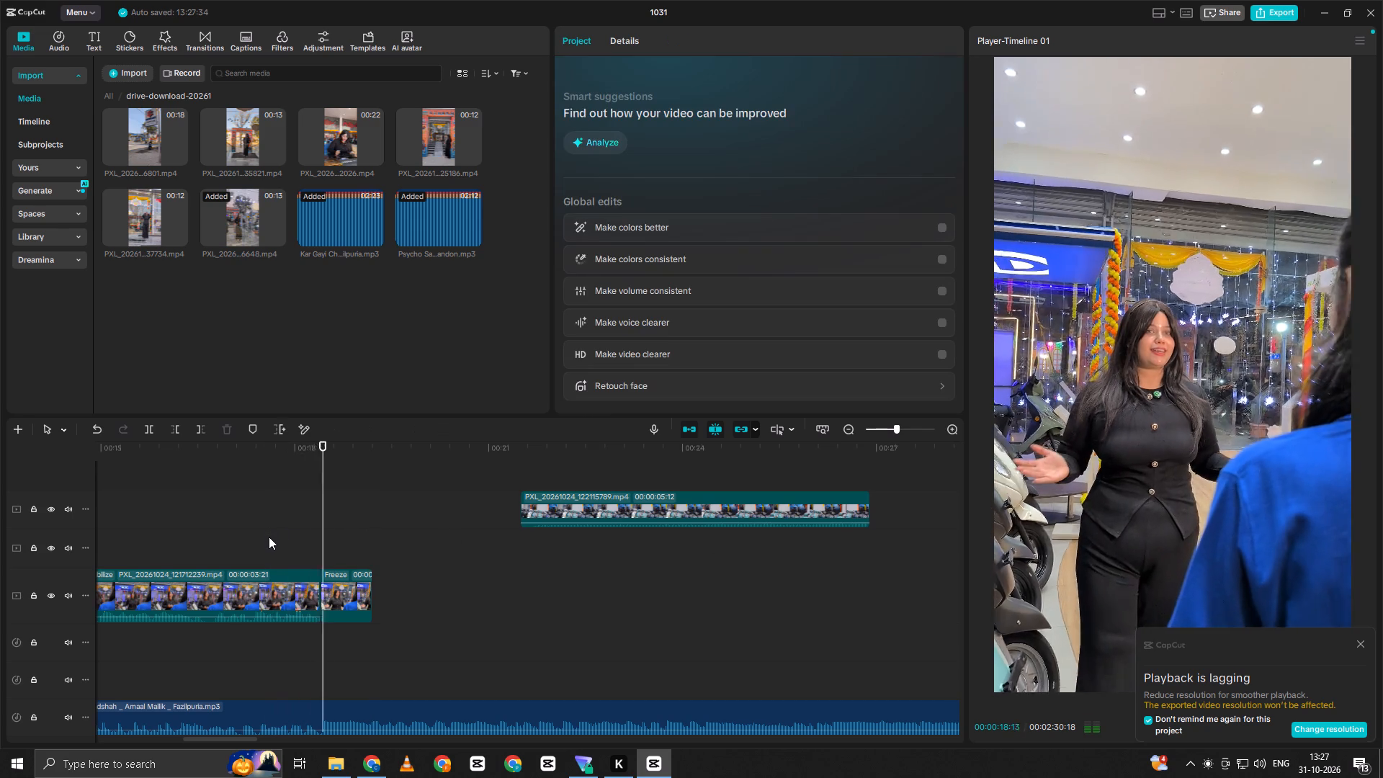
{"action": "left_click", "coordinate": [316, 535]}
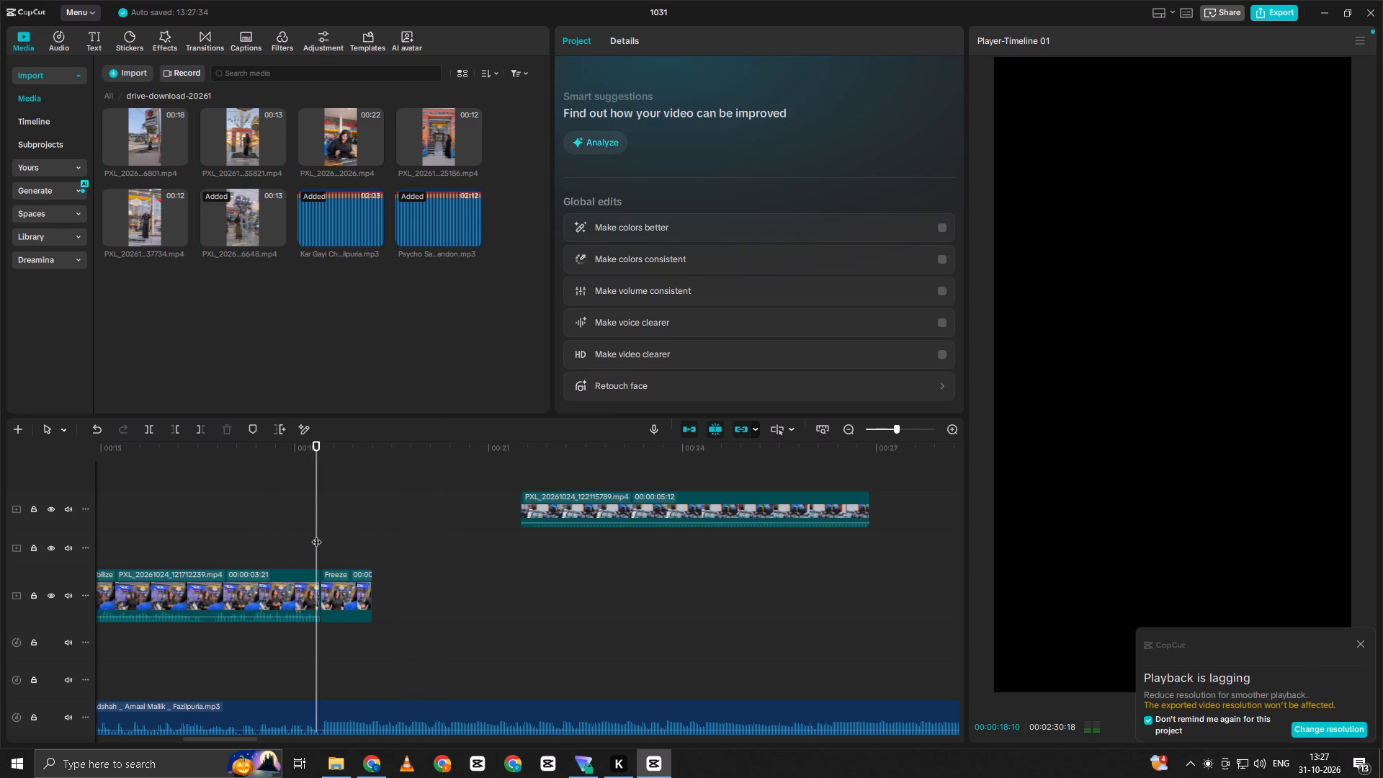
{"action": "key", "text": "space"}
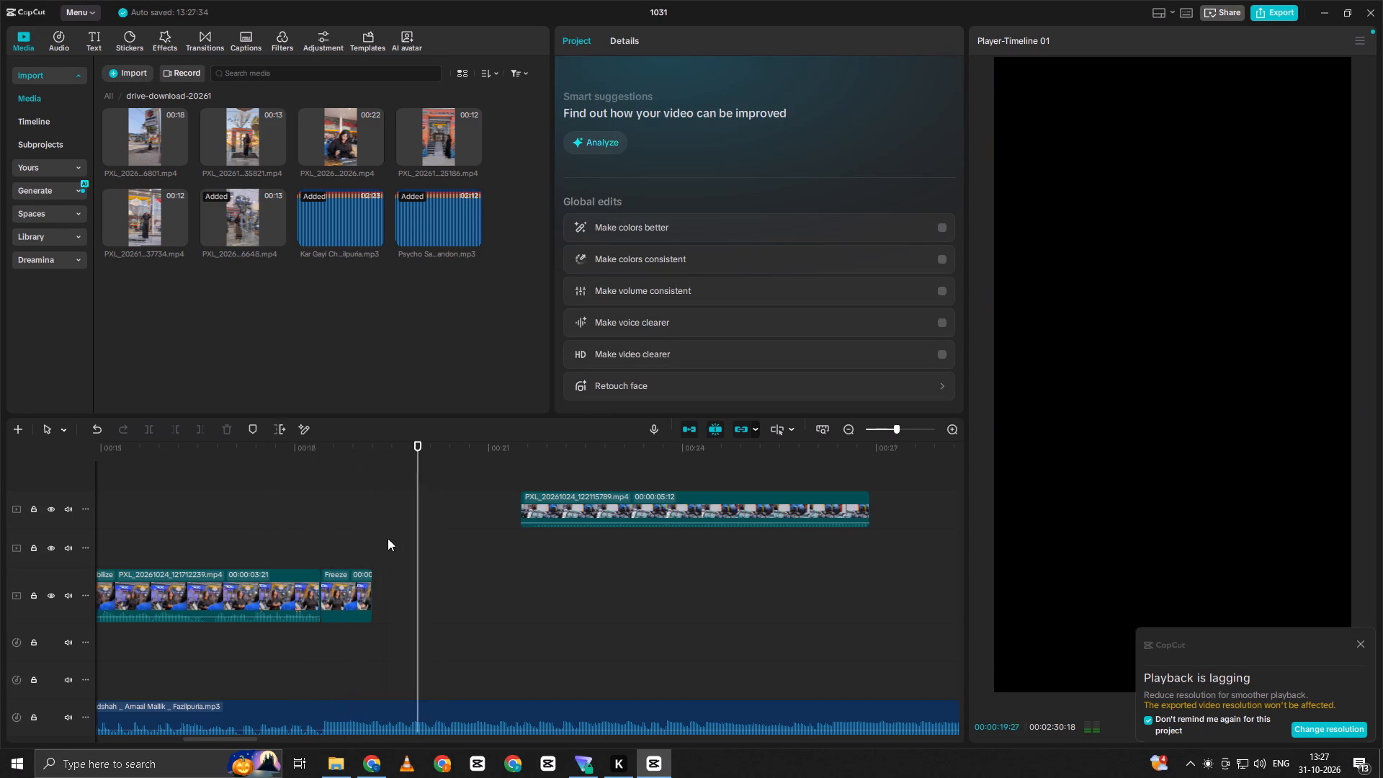
{"action": "key", "text": "space"}
Reduce the freeze frame's scale to about 175% at its end keyframe, 00:00:19:05, and play back the zoom.
{"action": "left_click", "coordinate": [406, 530]}
{"action": "left_click_drag", "start_coordinate": [406, 528], "coordinate": [371, 573]}
{"action": "left_click", "coordinate": [354, 583]}
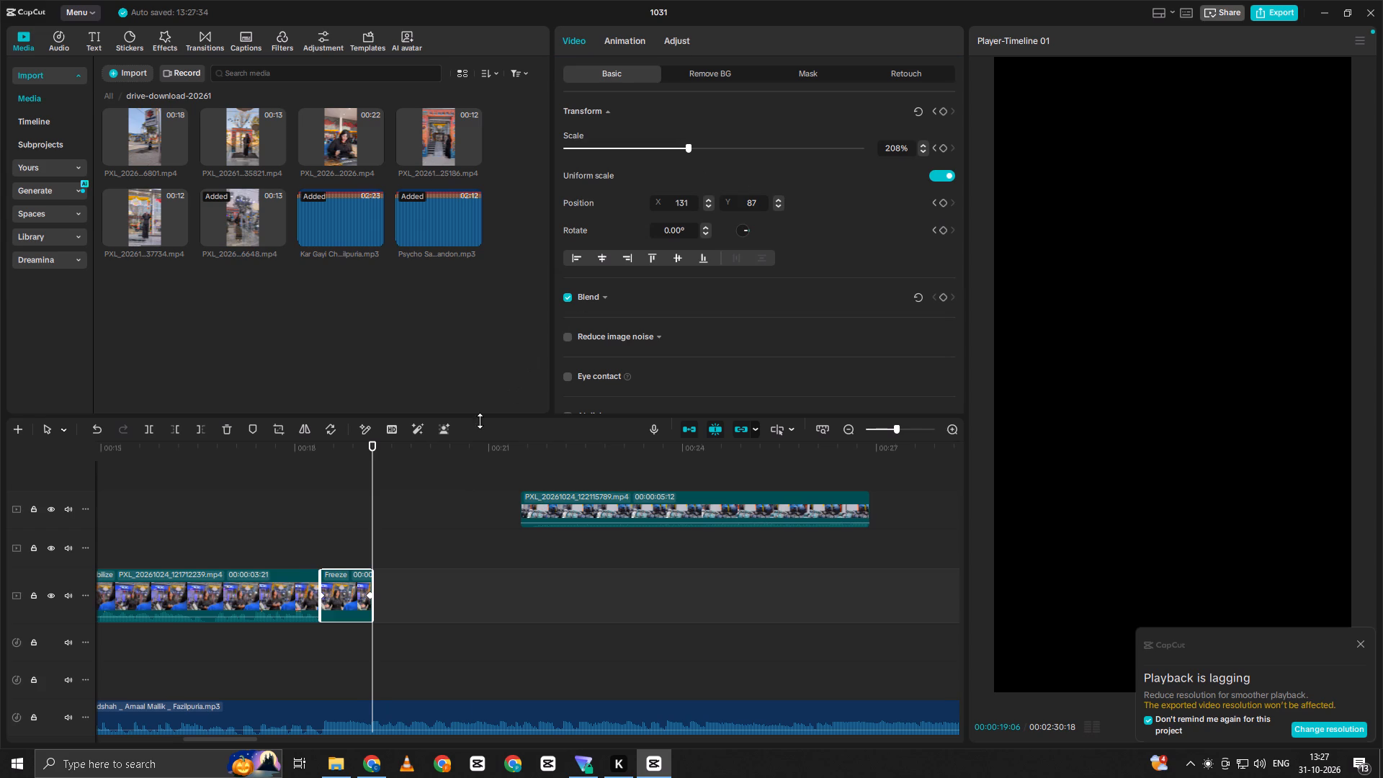
{"action": "left_click_drag", "start_coordinate": [375, 529], "coordinate": [368, 535]}
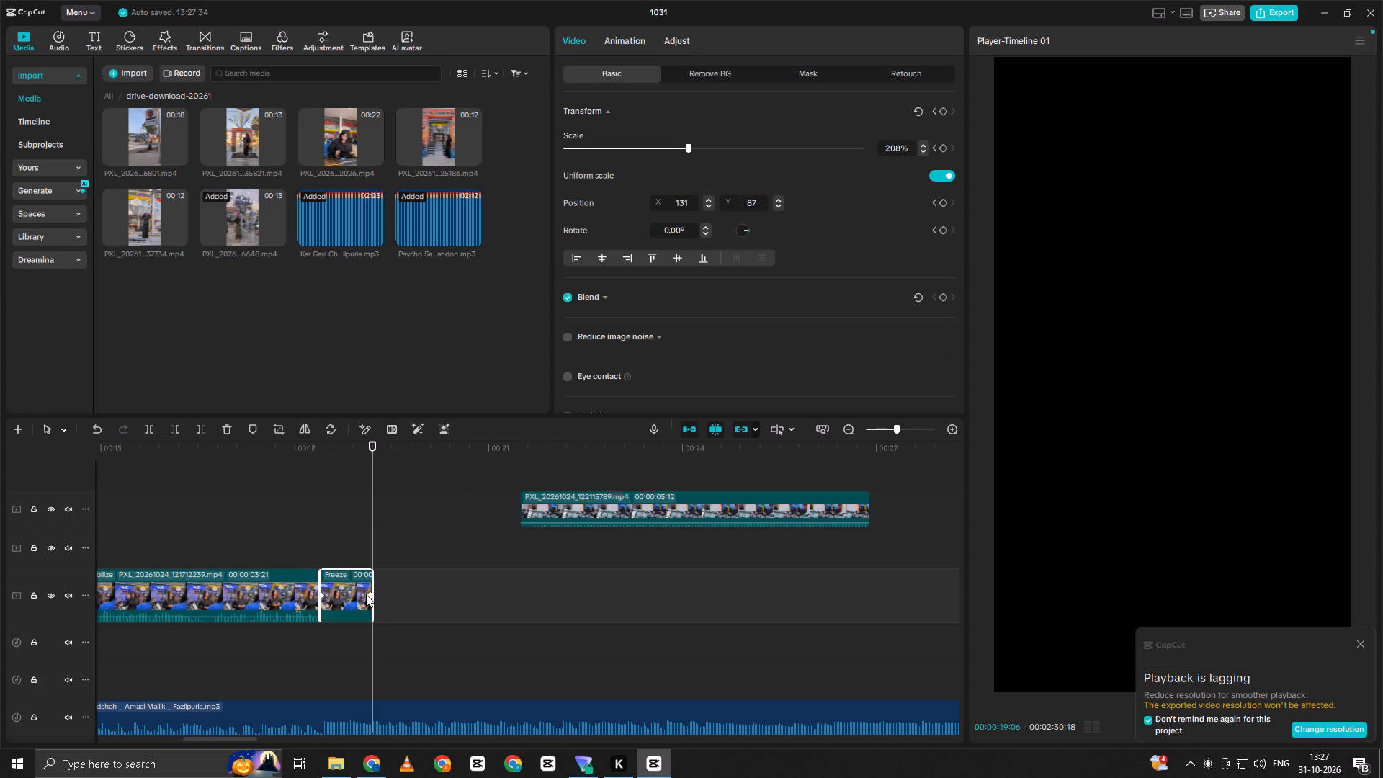
{"action": "left_click", "coordinate": [367, 594]}
{"action": "left_click_drag", "start_coordinate": [684, 145], "coordinate": [673, 151]}
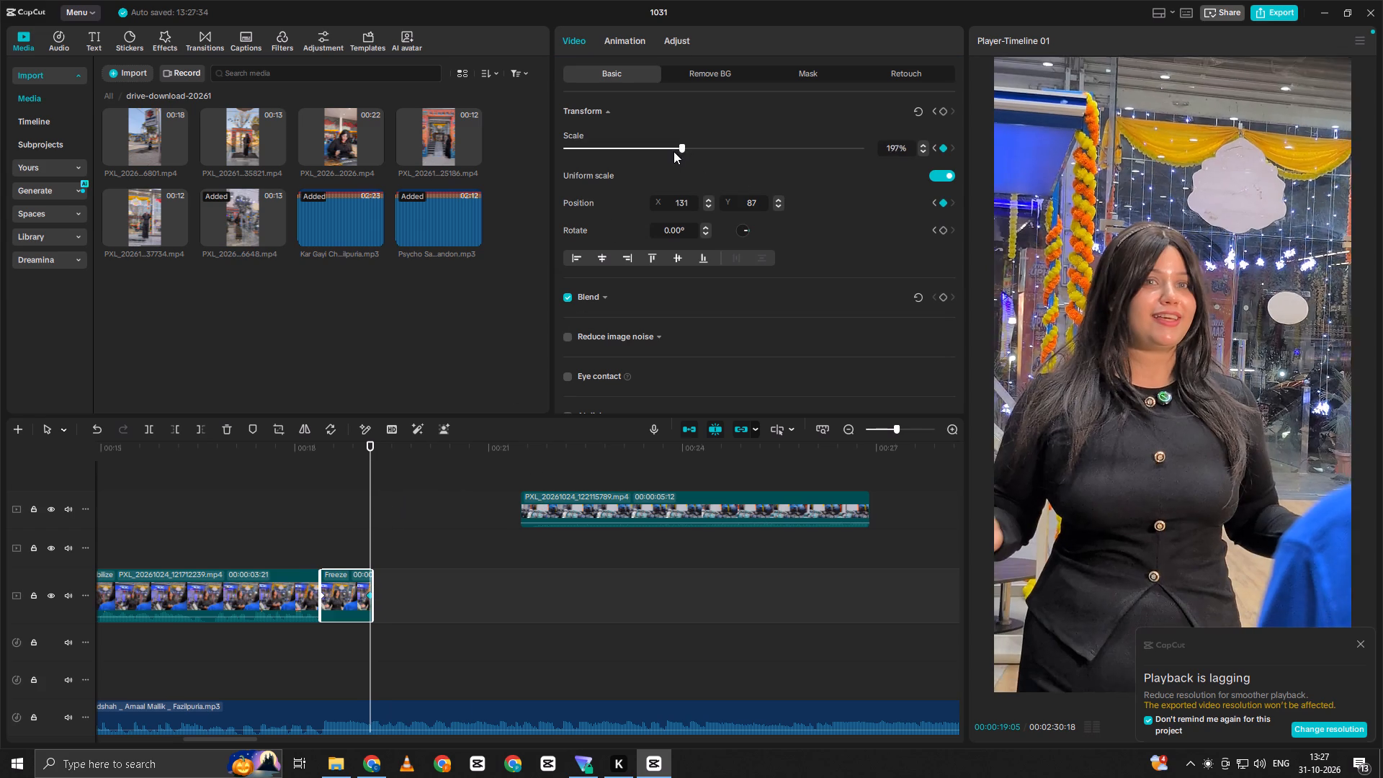
{"action": "left_click_drag", "start_coordinate": [673, 151], "coordinate": [669, 159]}
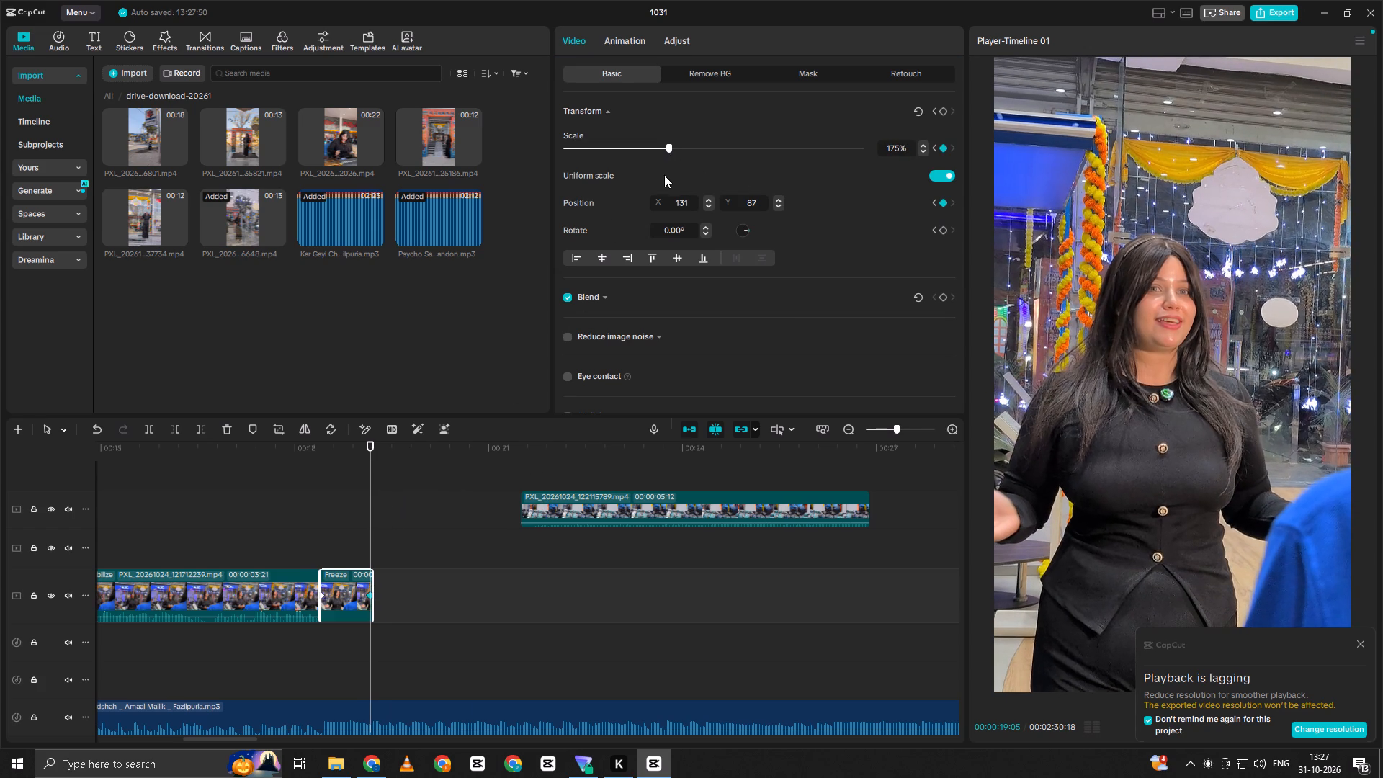
{"action": "left_click", "coordinate": [277, 519]}
{"action": "left_click_drag", "start_coordinate": [277, 519], "coordinate": [225, 542]}
{"action": "key", "text": "space"}
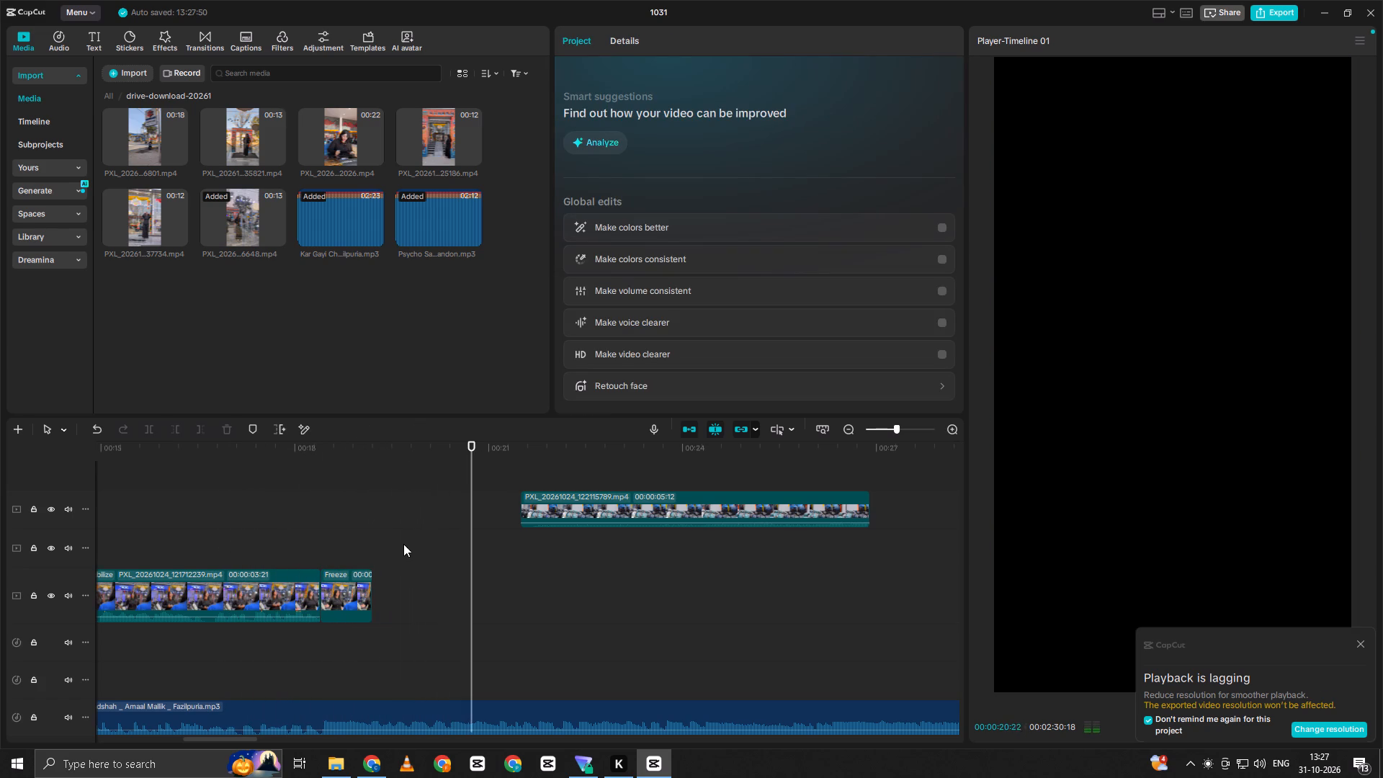
{"action": "key", "text": "space"}
Play back the video from its beginning to review the opening clips and song sync.
{"action": "left_click", "coordinate": [400, 542]}
{"action": "left_click_drag", "start_coordinate": [400, 542], "coordinate": [88, 579]}
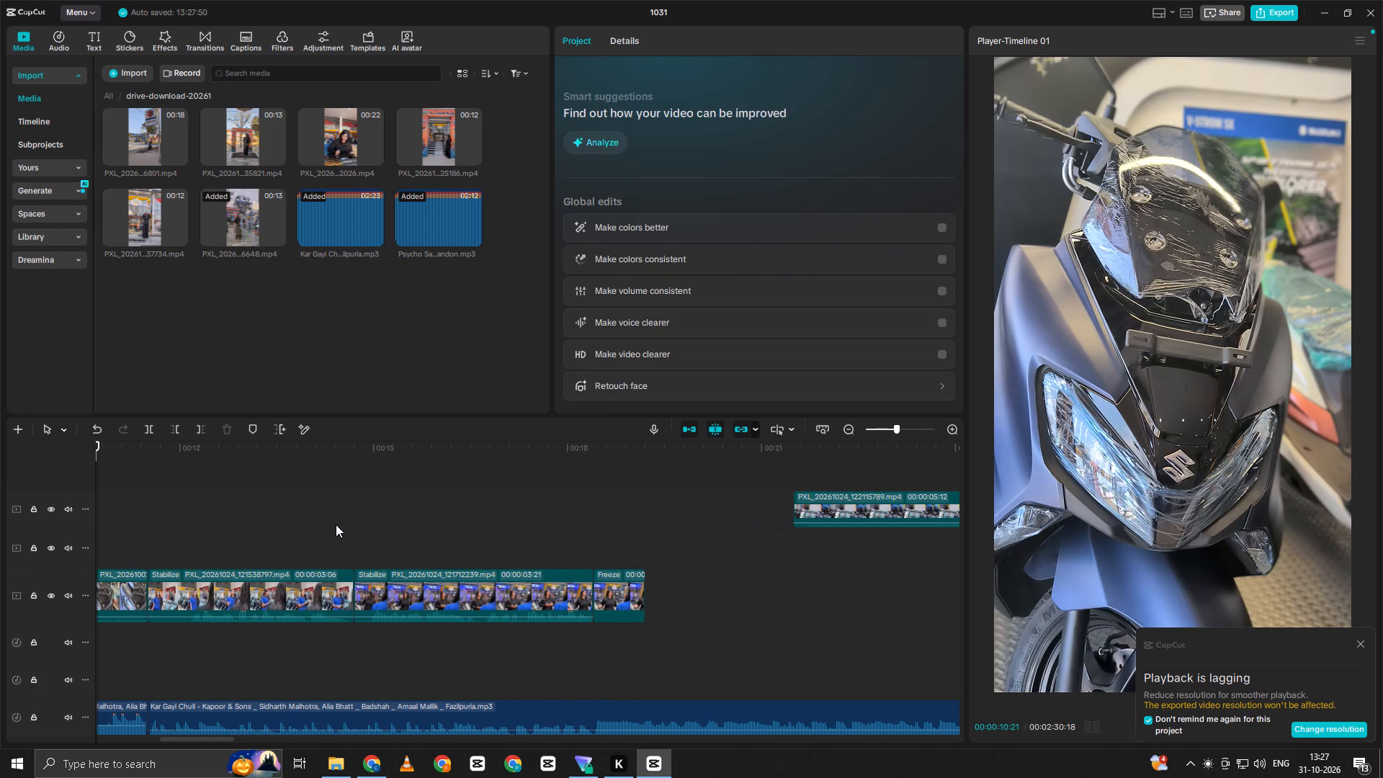
{"action": "scroll", "coordinate": [336, 523], "scroll_direction": "down", "scroll_amount": 9, "text": "ctrl"}
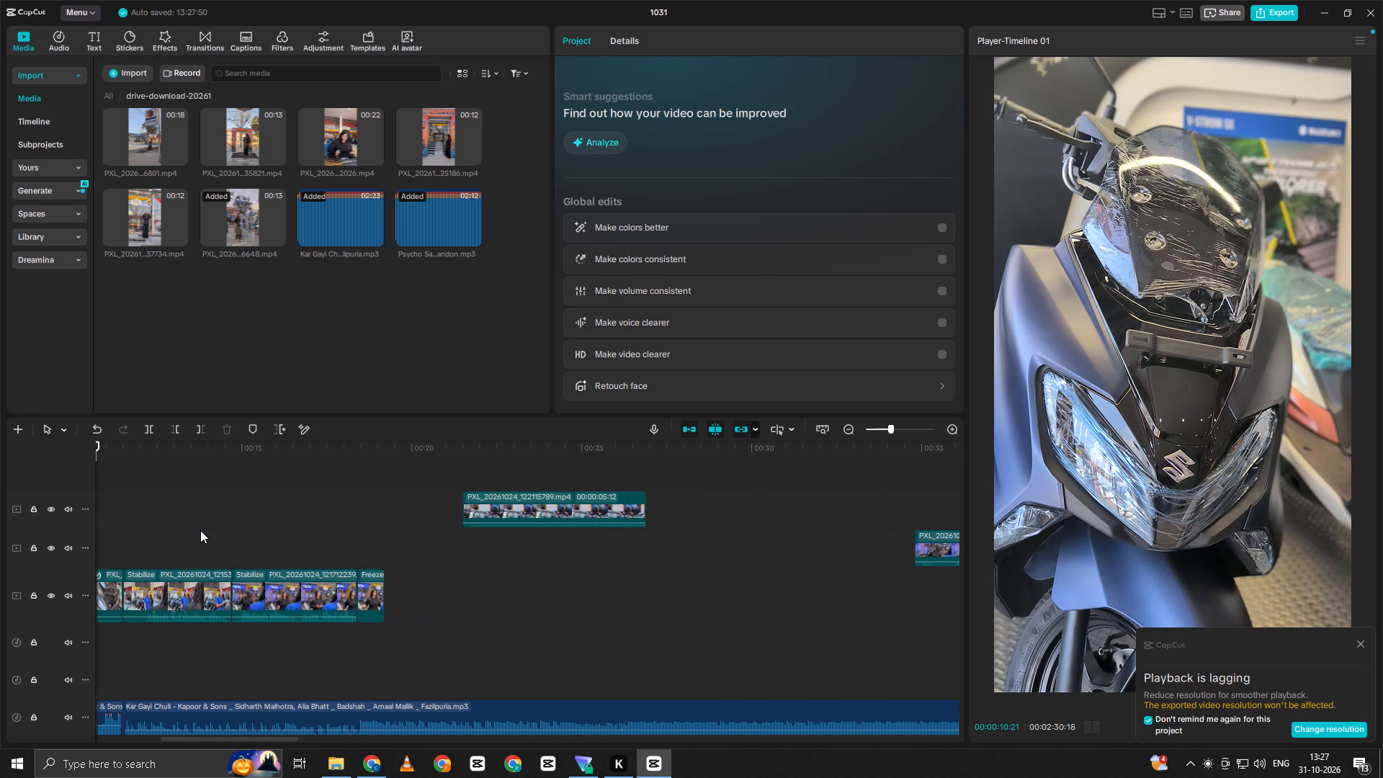
{"action": "left_click", "coordinate": [200, 530], "text": "ctrl"}
{"action": "left_click_drag", "start_coordinate": [200, 530], "coordinate": [0, 558]}
{"action": "key", "text": "space"}
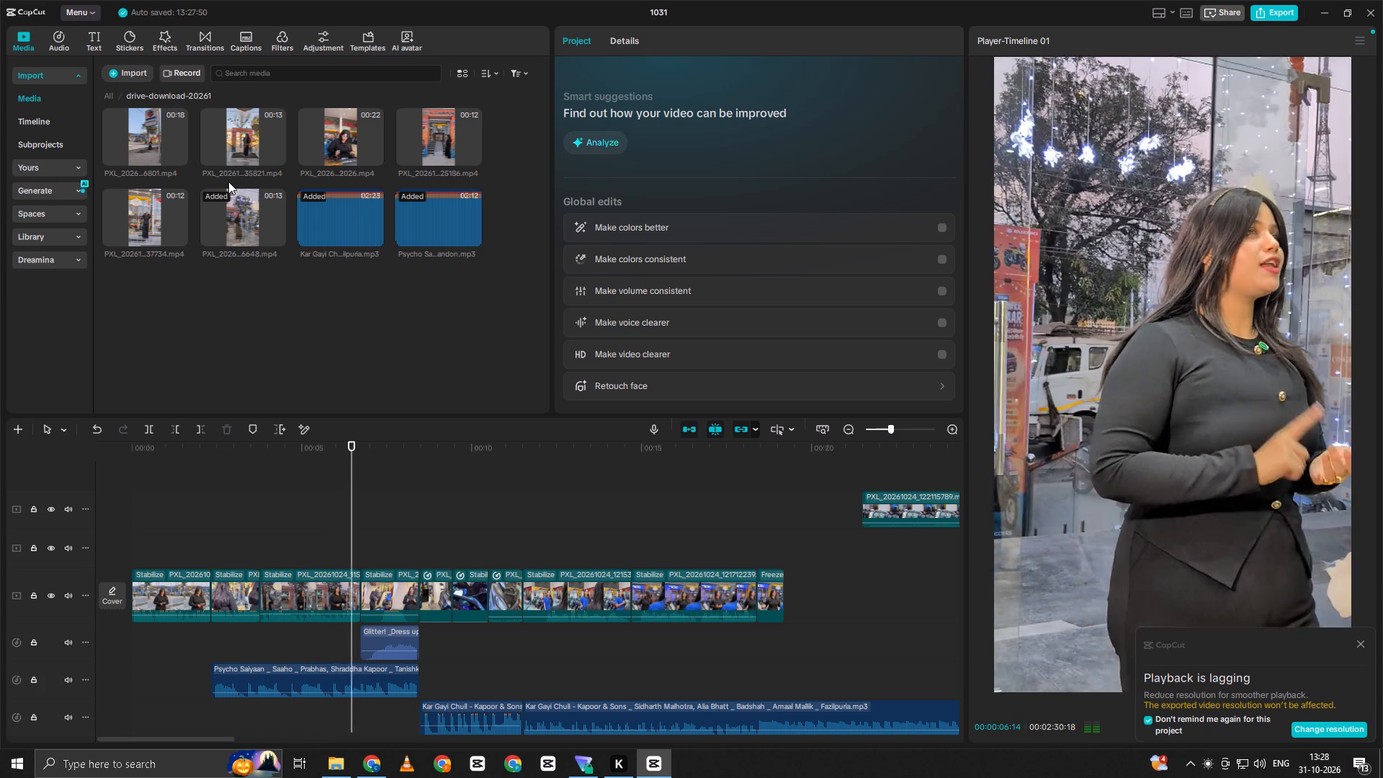
{"action": "key", "text": "space"}
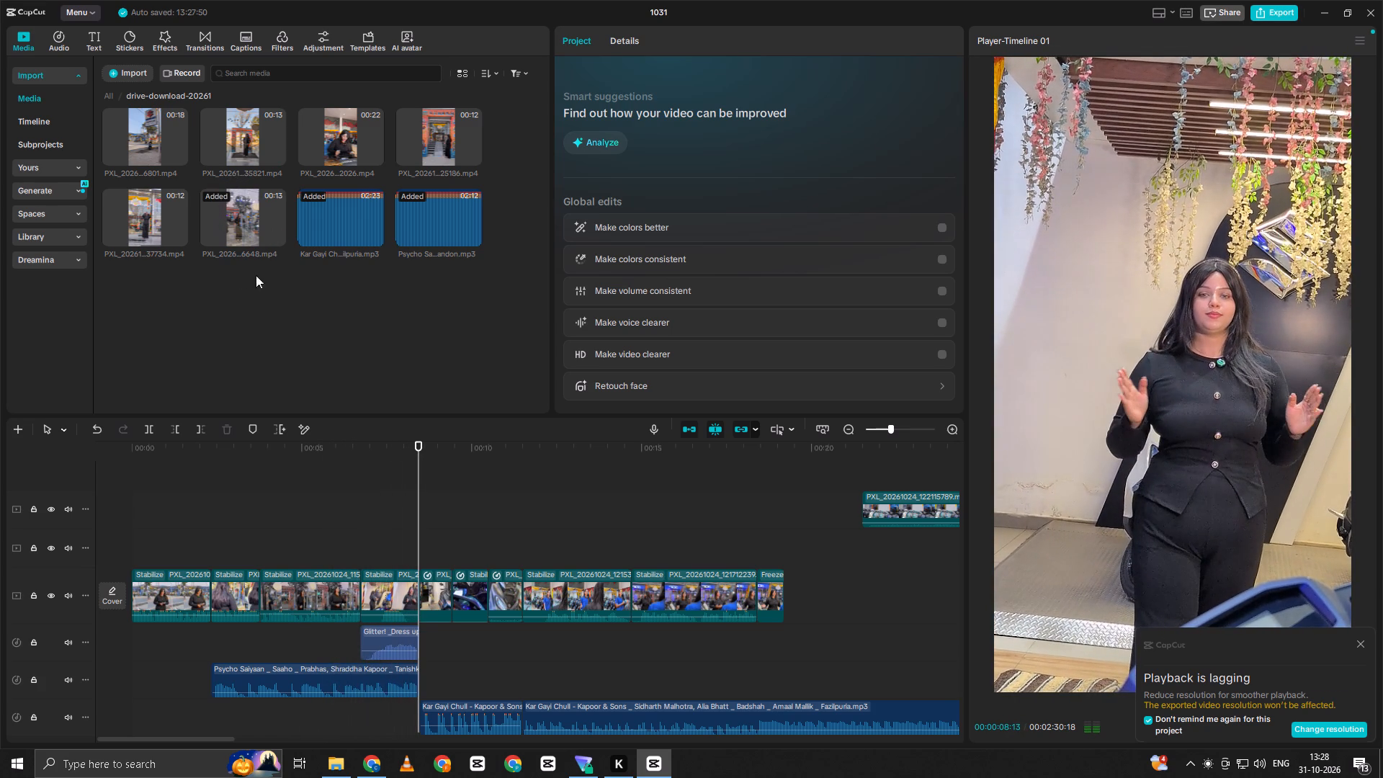
Find the moment the woman's close-up begins and split the clip above the "Glitter" audio at 00:00:07:10.
{"action": "left_click", "coordinate": [377, 505]}
{"action": "left_click", "coordinate": [374, 512]}
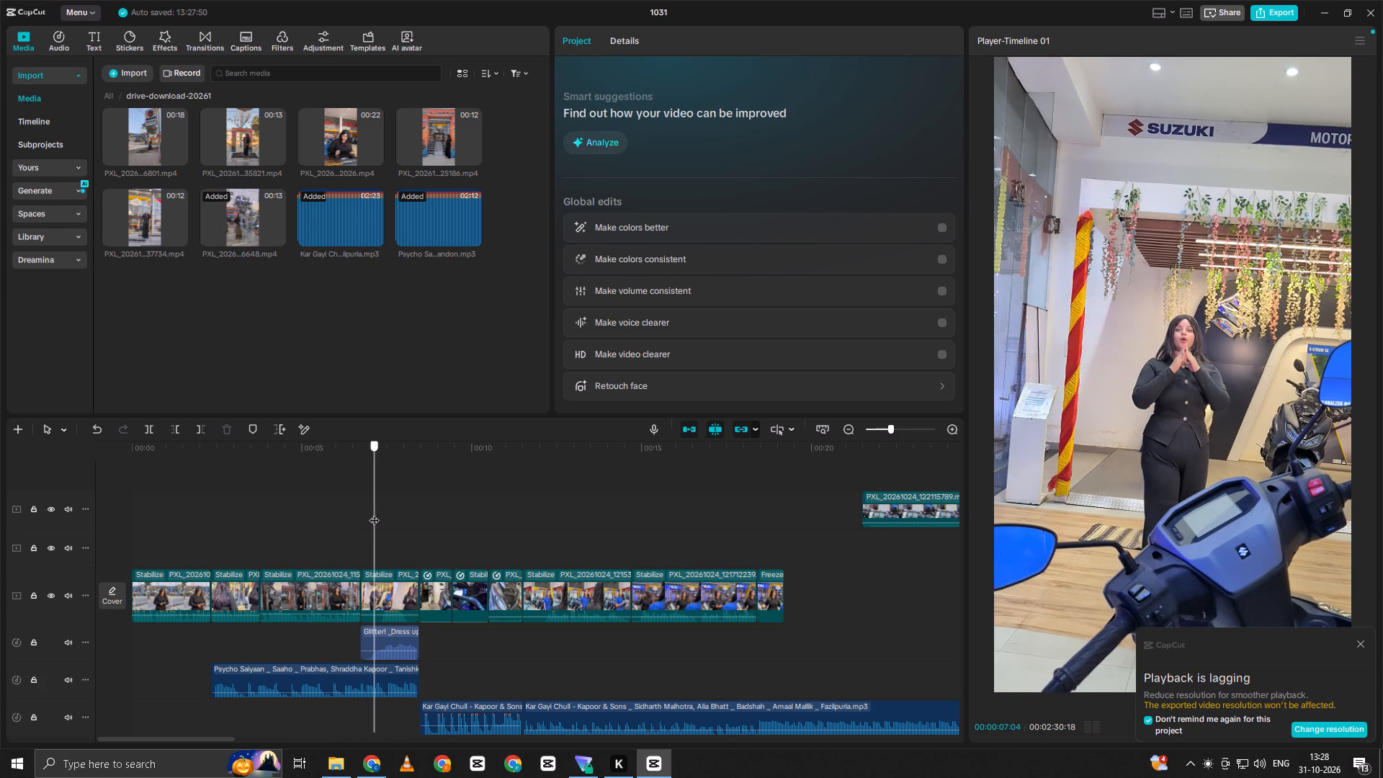
{"action": "key", "text": "space"}
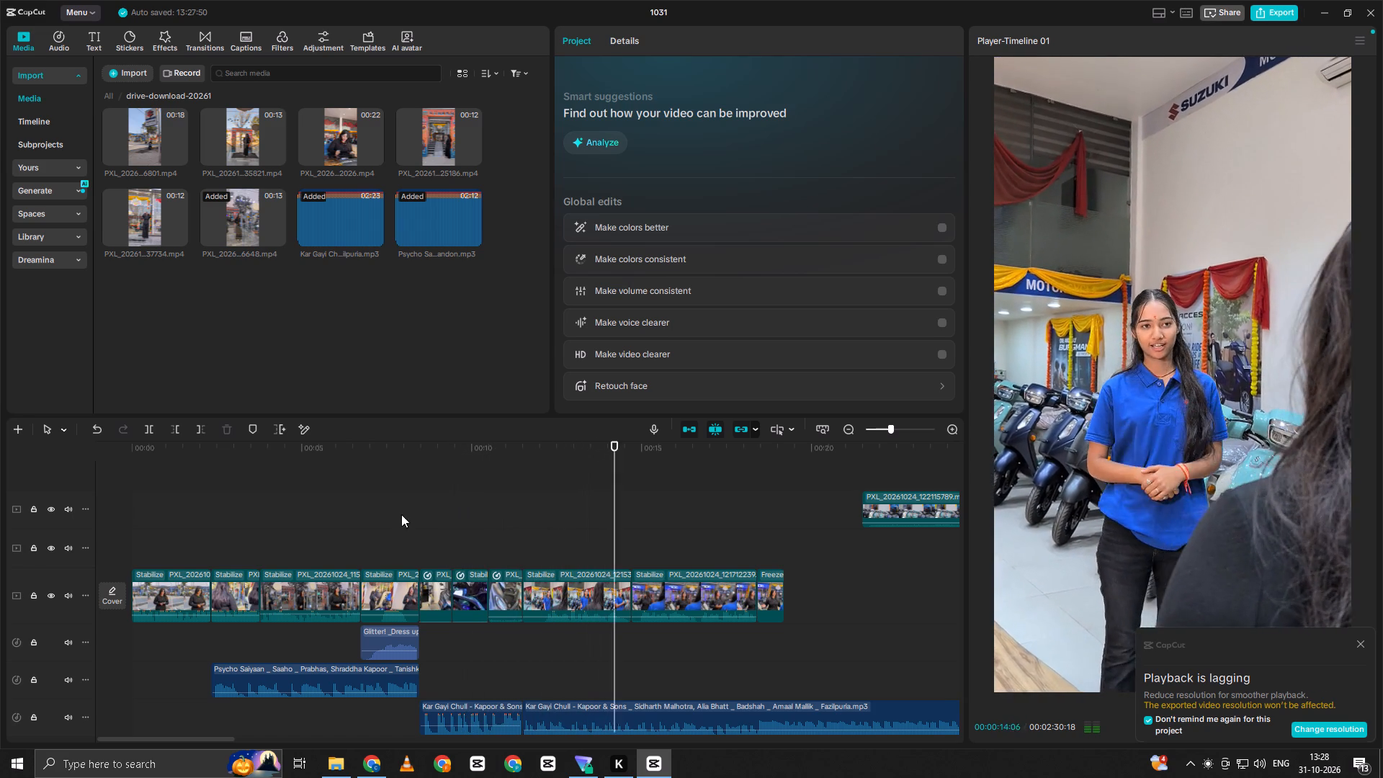
{"action": "left_click", "coordinate": [401, 514]}
{"action": "left_click_drag", "start_coordinate": [402, 514], "coordinate": [358, 532]}
{"action": "key", "text": "space"}
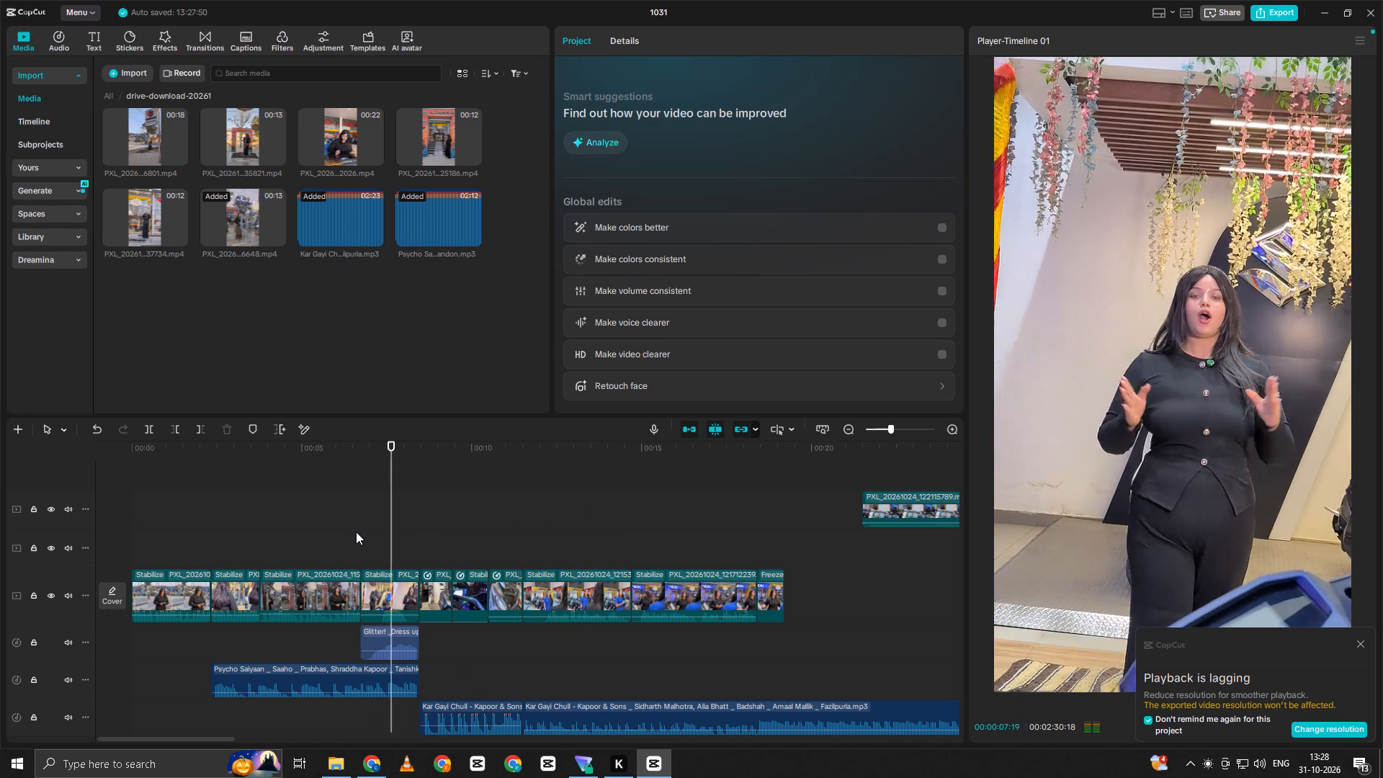
{"action": "key", "text": "space"}
{"action": "double_click", "coordinate": [374, 529]}
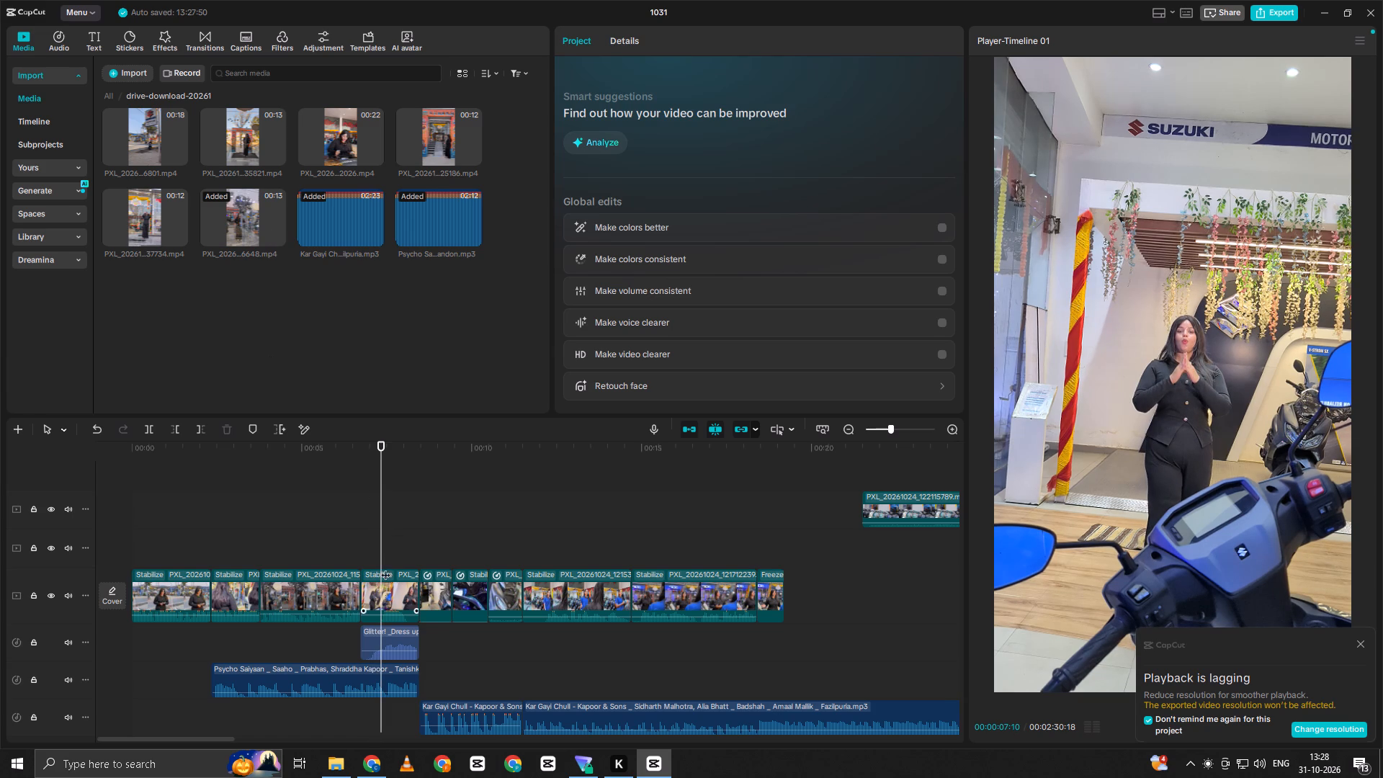
{"action": "key", "text": "ctrl+b"}
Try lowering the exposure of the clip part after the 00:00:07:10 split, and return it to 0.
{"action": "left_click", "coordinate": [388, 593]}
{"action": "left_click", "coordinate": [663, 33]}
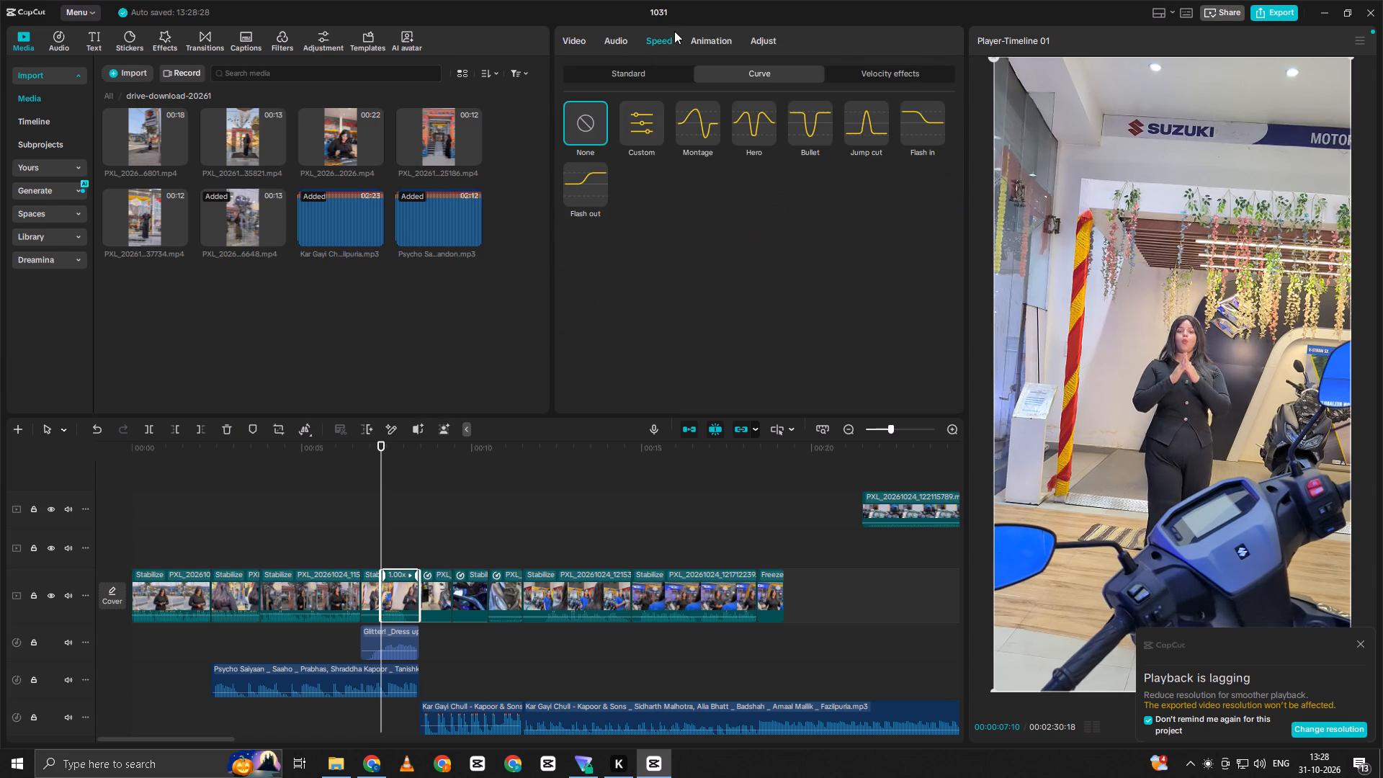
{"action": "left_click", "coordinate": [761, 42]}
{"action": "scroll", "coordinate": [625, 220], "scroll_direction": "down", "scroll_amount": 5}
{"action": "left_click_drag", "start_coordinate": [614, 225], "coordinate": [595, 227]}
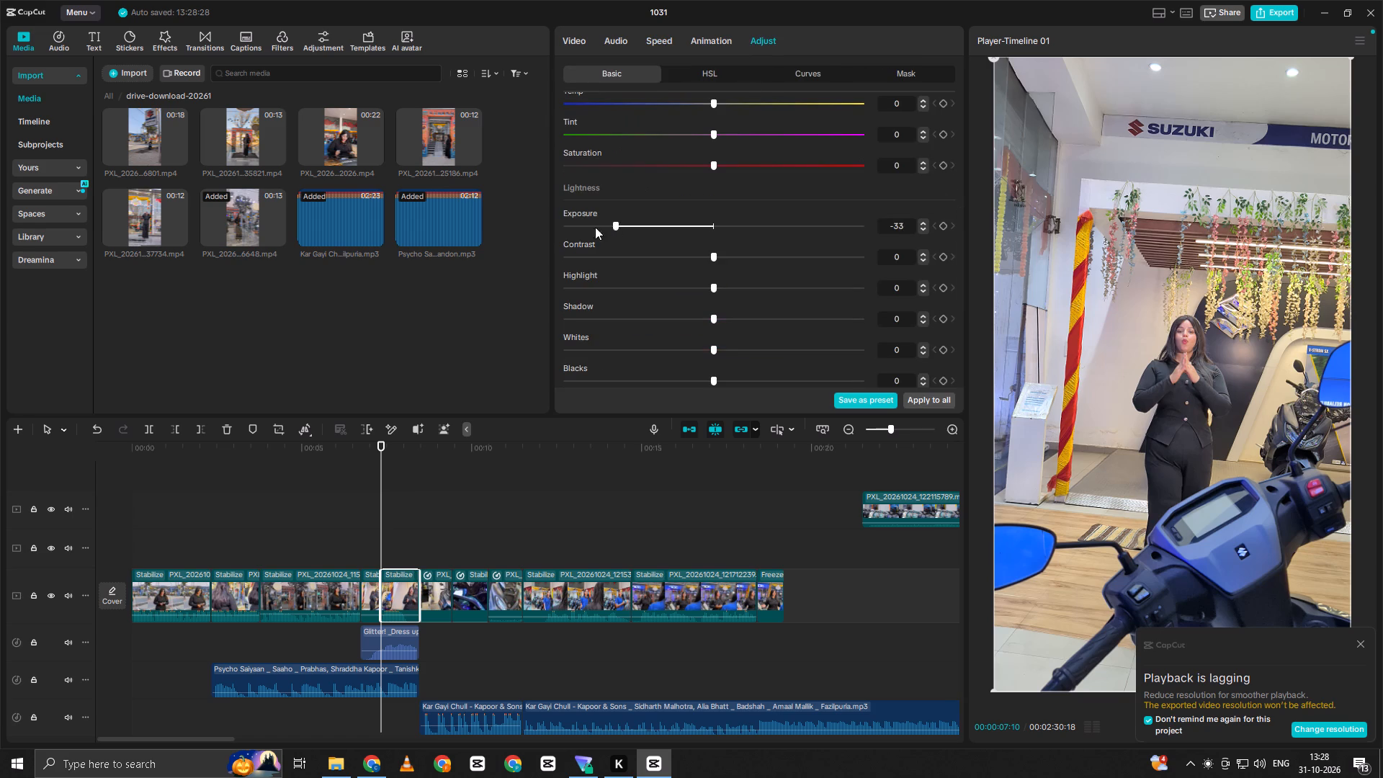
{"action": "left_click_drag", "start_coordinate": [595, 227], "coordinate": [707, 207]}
Fully desaturate the clip part after the 00:00:07:10 split to black and white, and play back from 00:00:06:22.
{"action": "left_click", "coordinate": [413, 541]}
{"action": "left_click_drag", "start_coordinate": [411, 541], "coordinate": [403, 552]}
{"action": "left_click", "coordinate": [388, 582]}
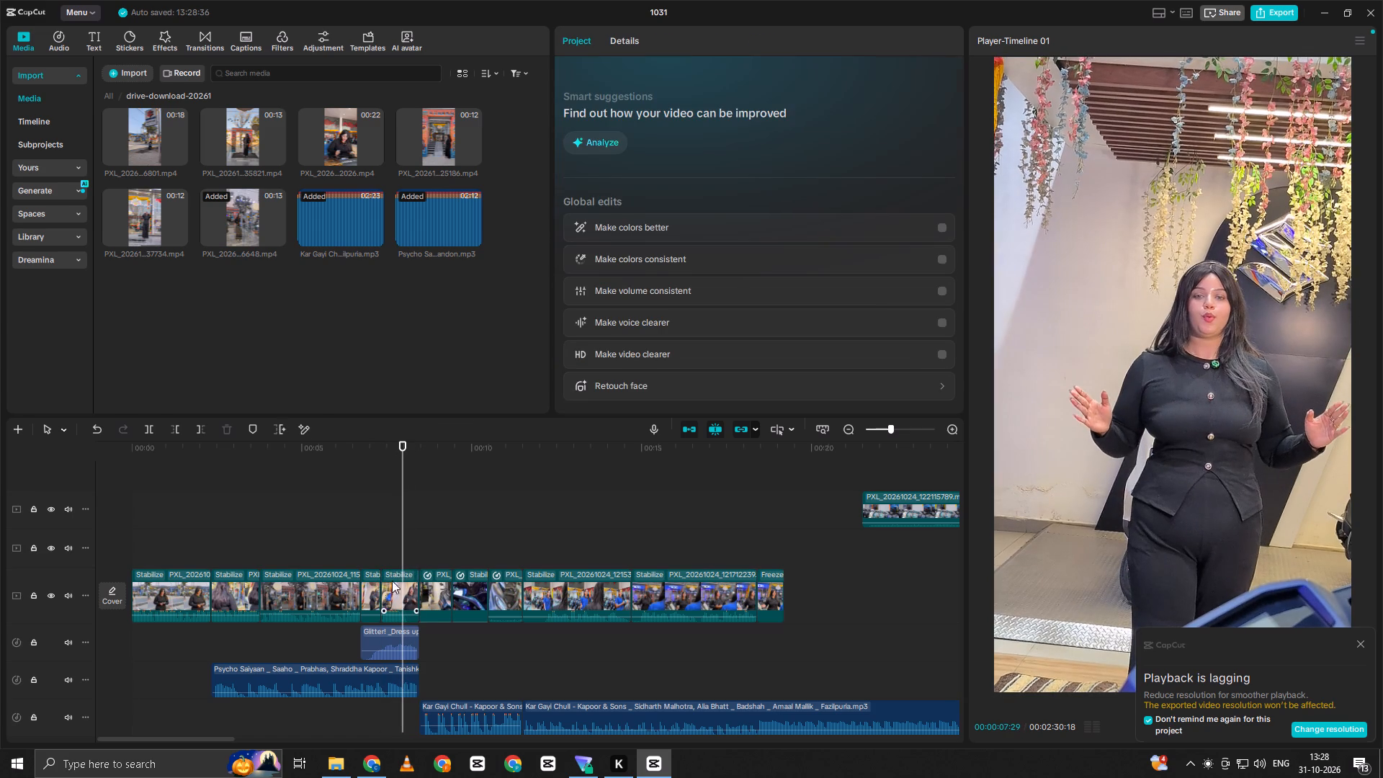
{"action": "scroll", "coordinate": [669, 160], "scroll_direction": "down", "scroll_amount": 5}
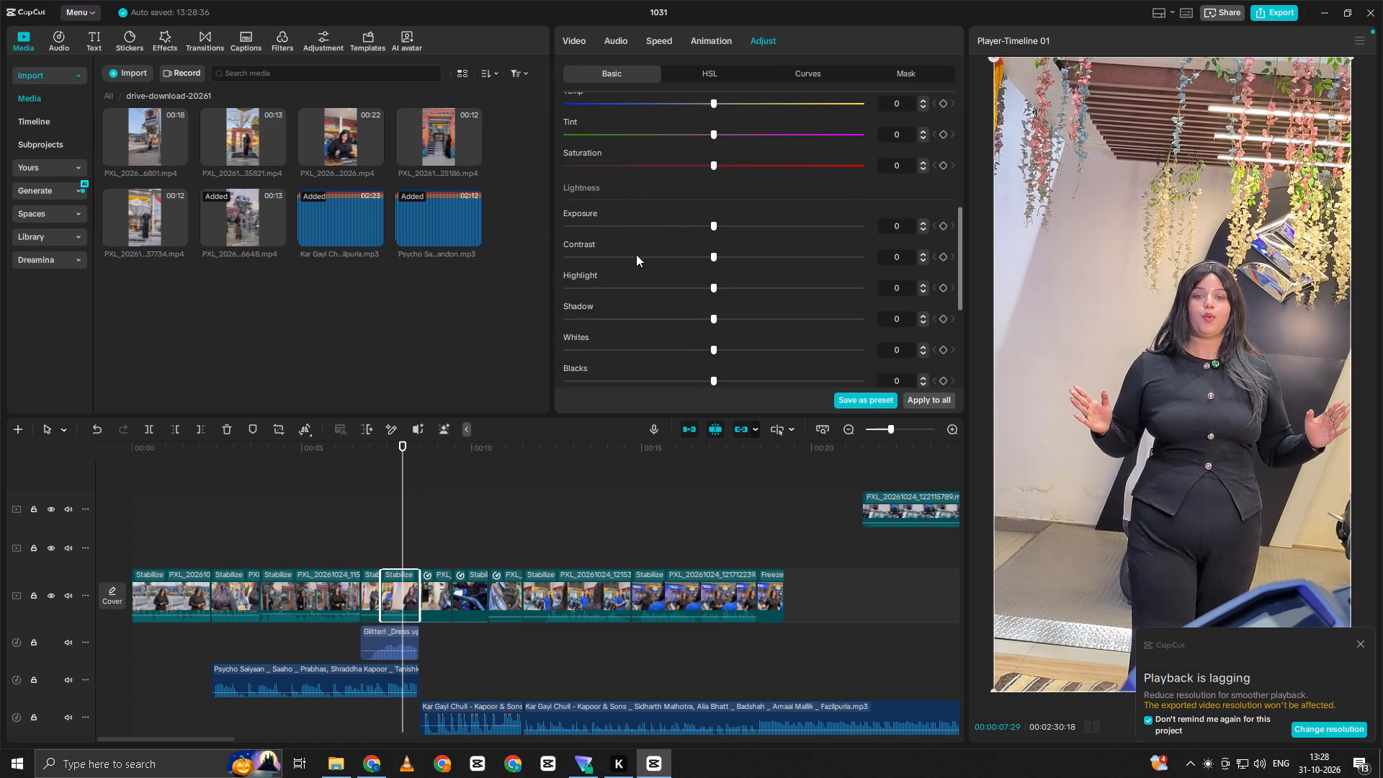
{"action": "scroll", "coordinate": [606, 243], "scroll_direction": "down", "scroll_amount": 3}
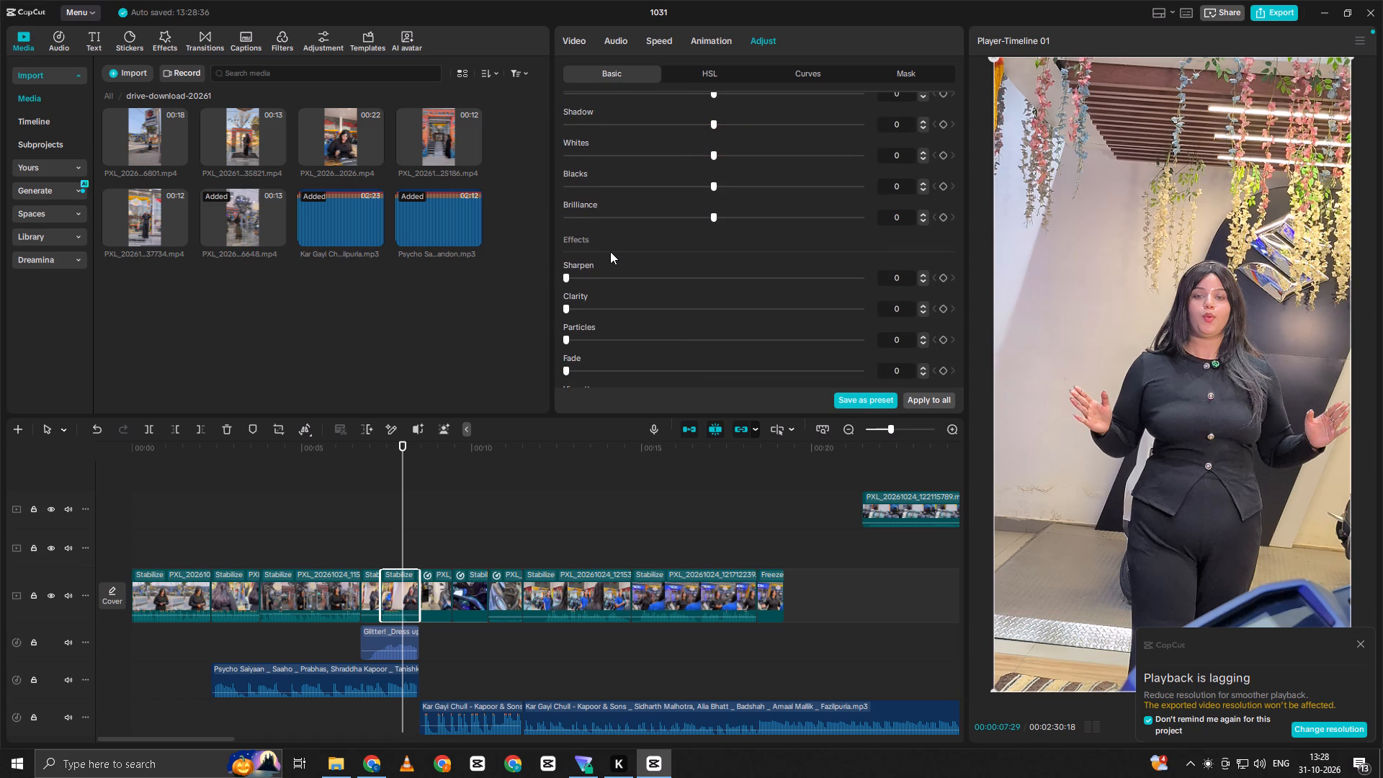
{"action": "scroll", "coordinate": [610, 251], "scroll_direction": "up", "scroll_amount": 1}
{"action": "scroll", "coordinate": [610, 253], "scroll_direction": "down", "scroll_amount": 2}
{"action": "scroll", "coordinate": [610, 254], "scroll_direction": "up", "scroll_amount": 7}
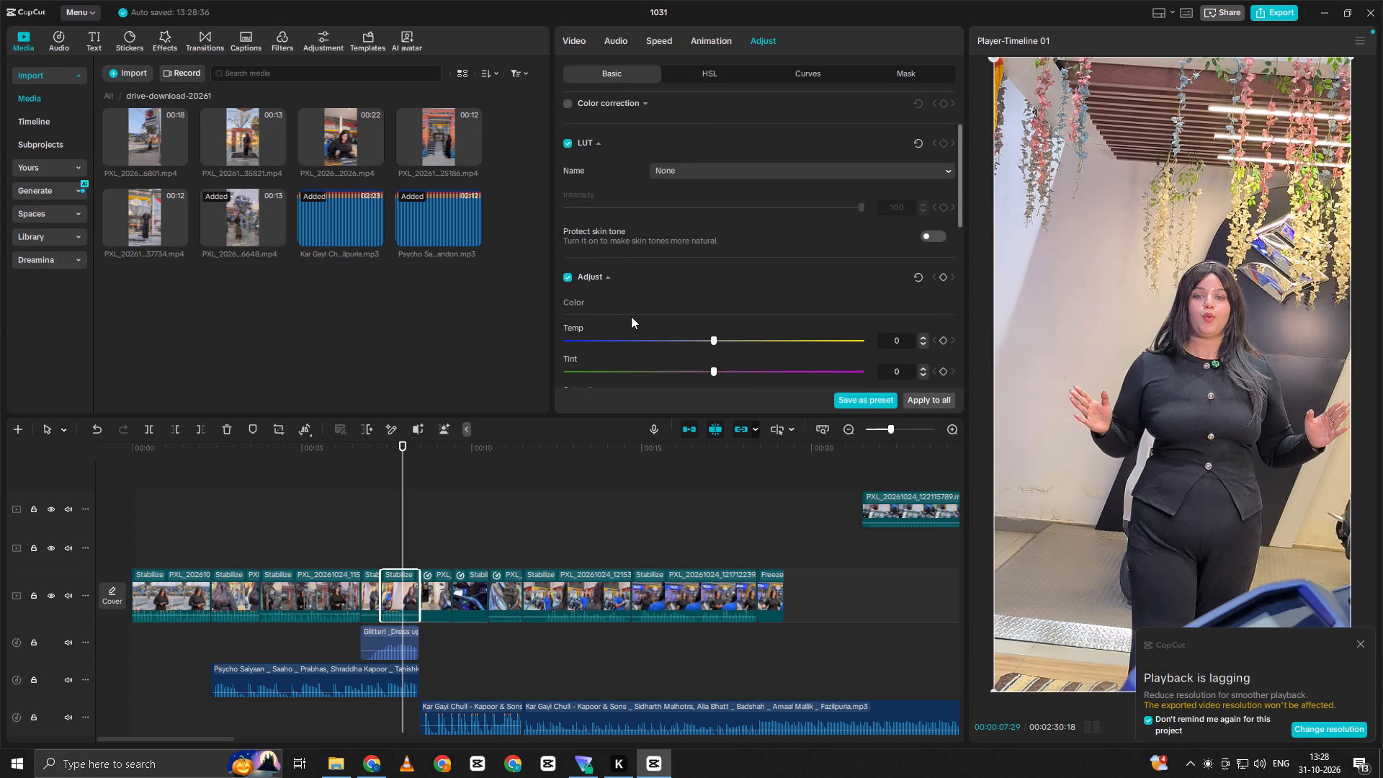
{"action": "scroll", "coordinate": [632, 316], "scroll_direction": "down", "scroll_amount": 2}
{"action": "left_click_drag", "start_coordinate": [634, 269], "coordinate": [516, 274]}
{"action": "left_click", "coordinate": [359, 473]}
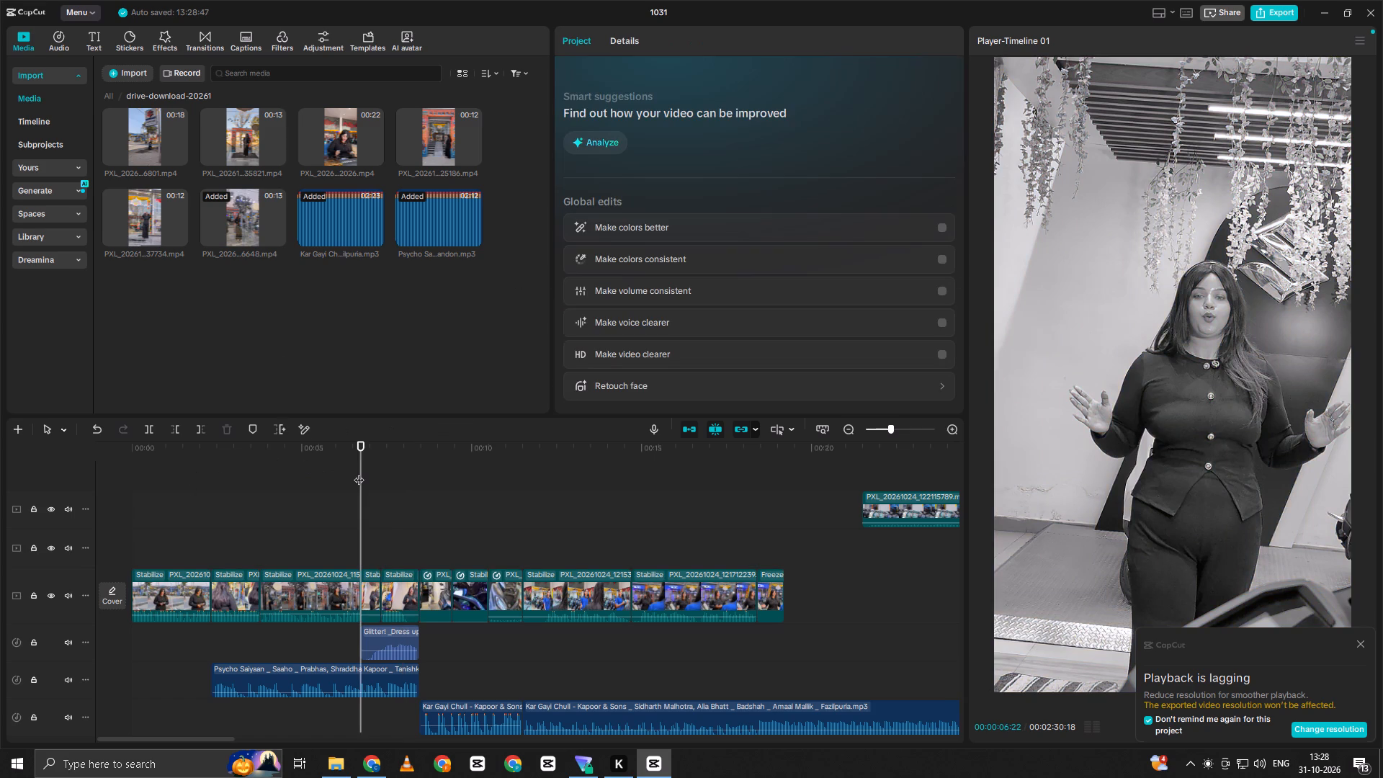
{"action": "key", "text": "space"}
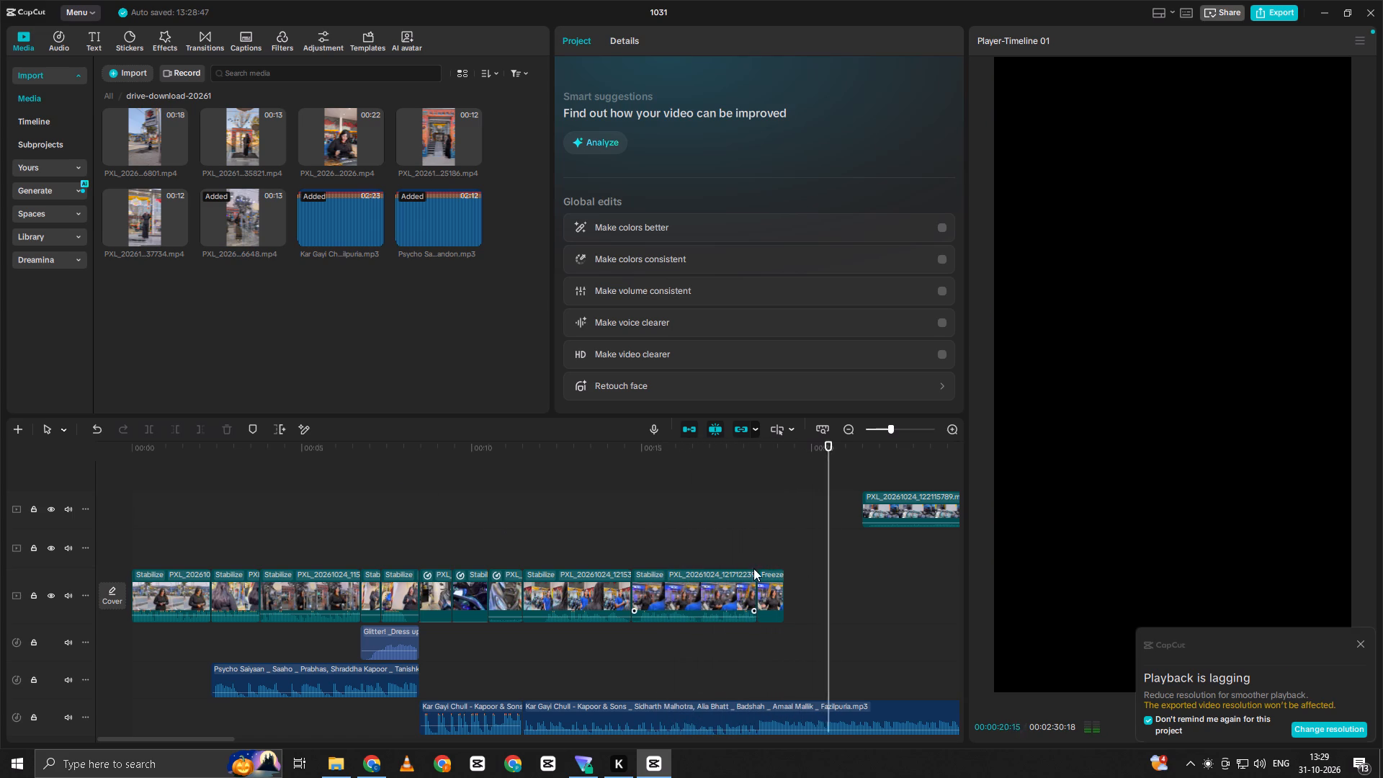
{"action": "key", "text": "space"}
Play back the clips leading into the freeze frame at 00:00:18:12 to examine the zoom's timing against the beat.
{"action": "double_click", "coordinate": [761, 540]}
{"action": "key", "text": "space"}
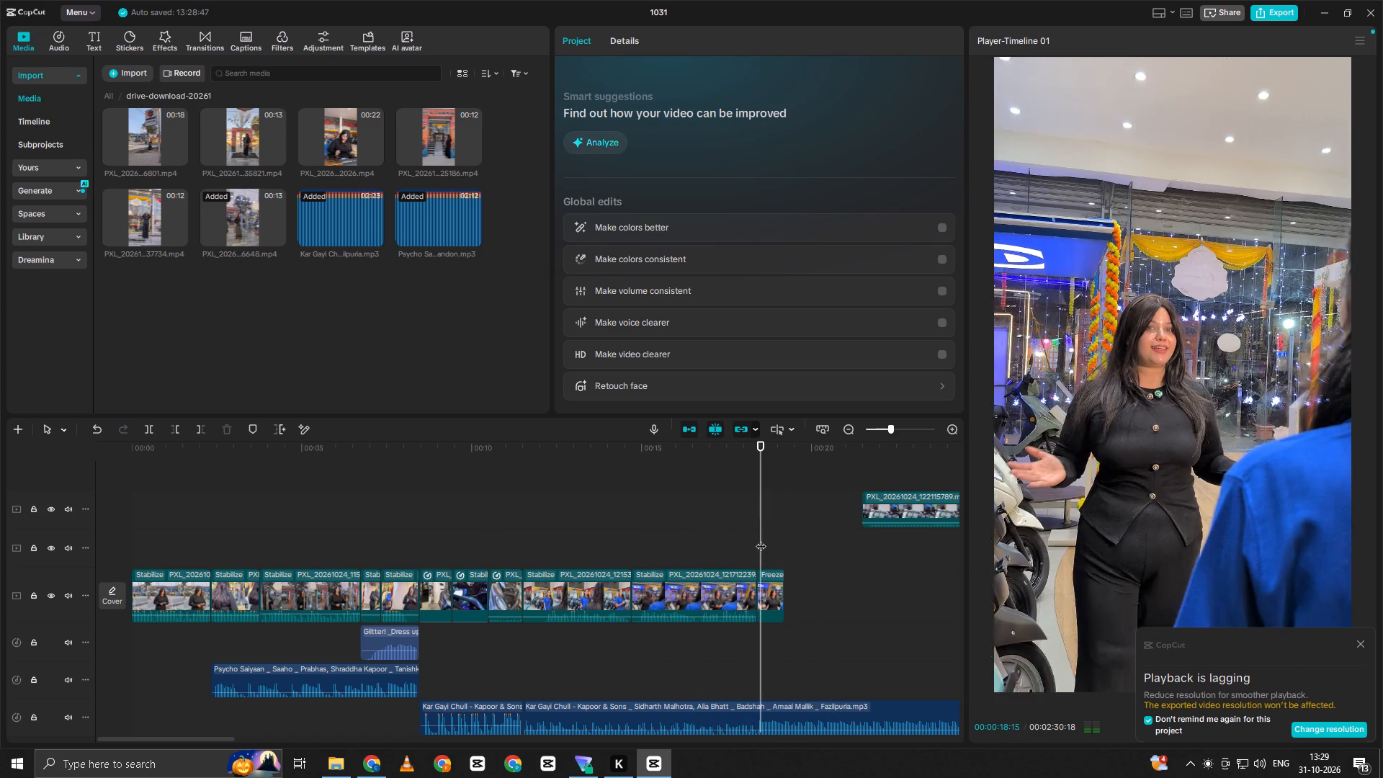
{"action": "key", "text": "space"}
{"action": "left_click", "coordinate": [761, 539]}
{"action": "left_click_drag", "start_coordinate": [761, 539], "coordinate": [741, 545]}
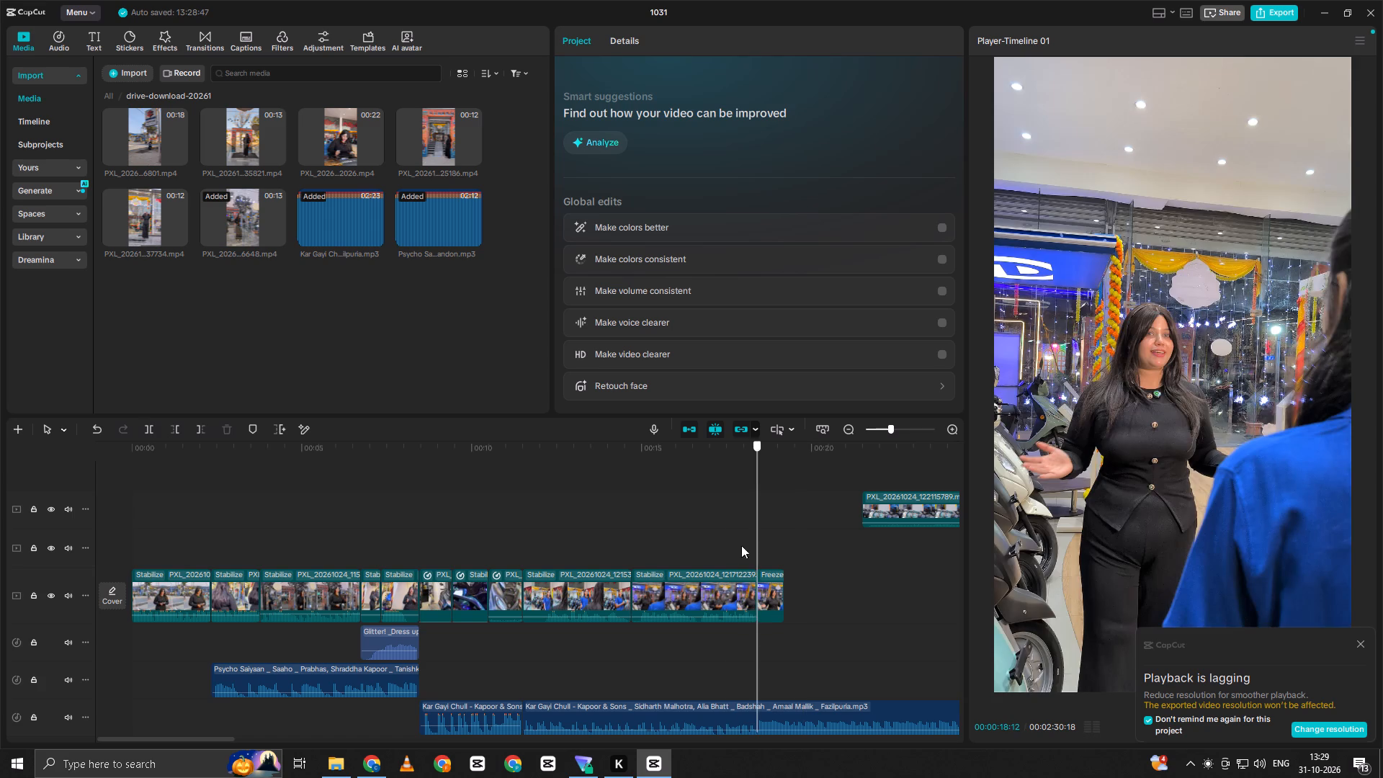
{"action": "left_click_drag", "start_coordinate": [741, 545], "coordinate": [550, 568]}
{"action": "key", "text": "space"}
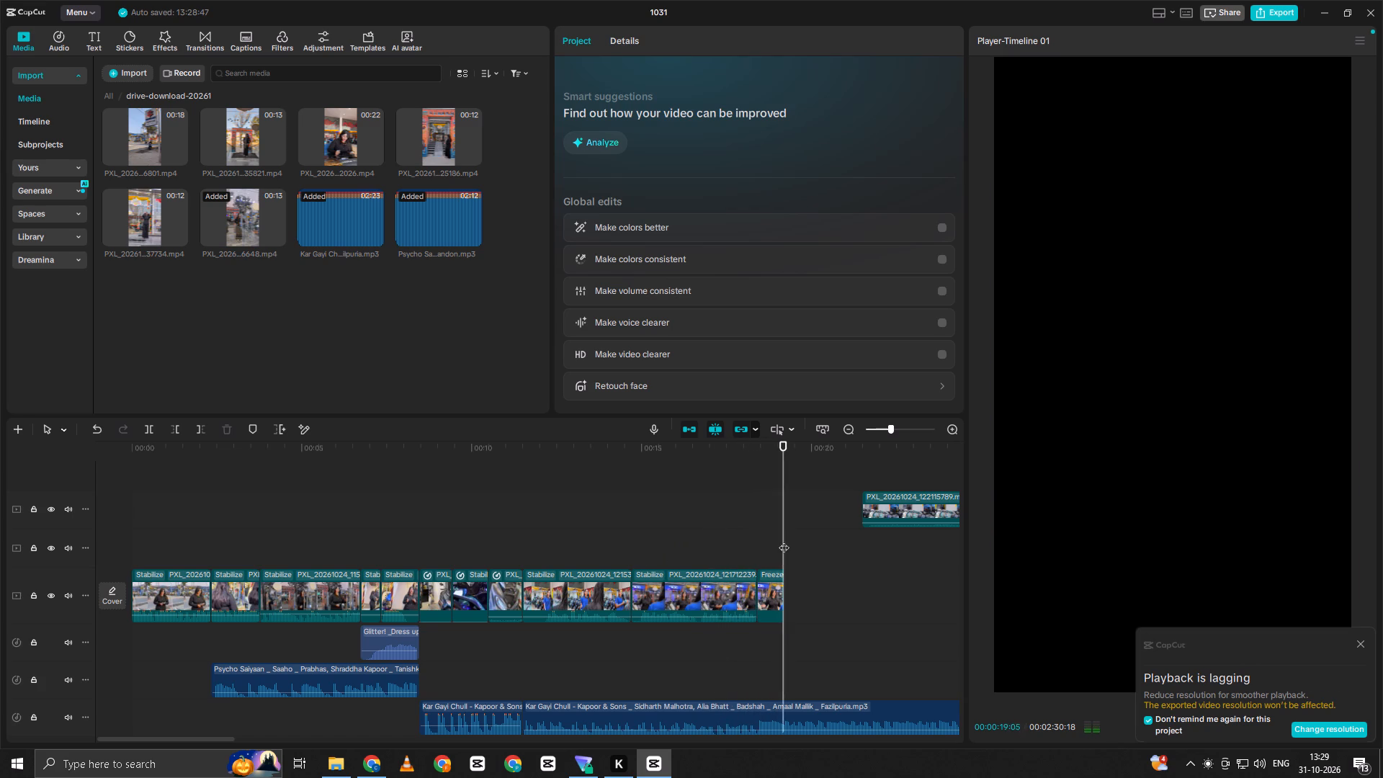
{"action": "key", "text": "space"}
{"action": "left_click", "coordinate": [745, 533]}
{"action": "left_click_drag", "start_coordinate": [745, 532], "coordinate": [756, 528]}
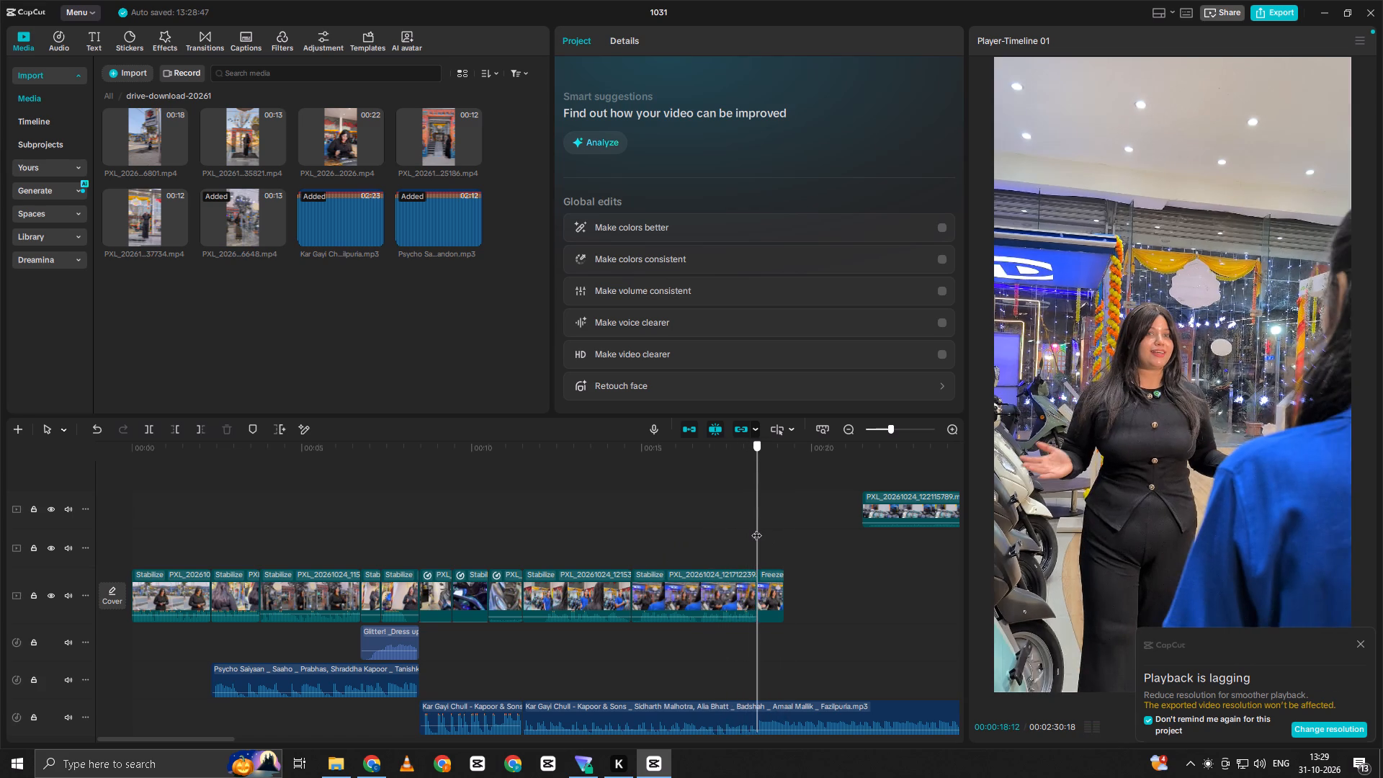
{"action": "key", "text": "space"}
{"action": "key", "text": "space"}
Move the freeze frame's first Transform keyframe to about 00:00:18:20, and play back the zoom.
{"action": "double_click", "coordinate": [763, 528]}
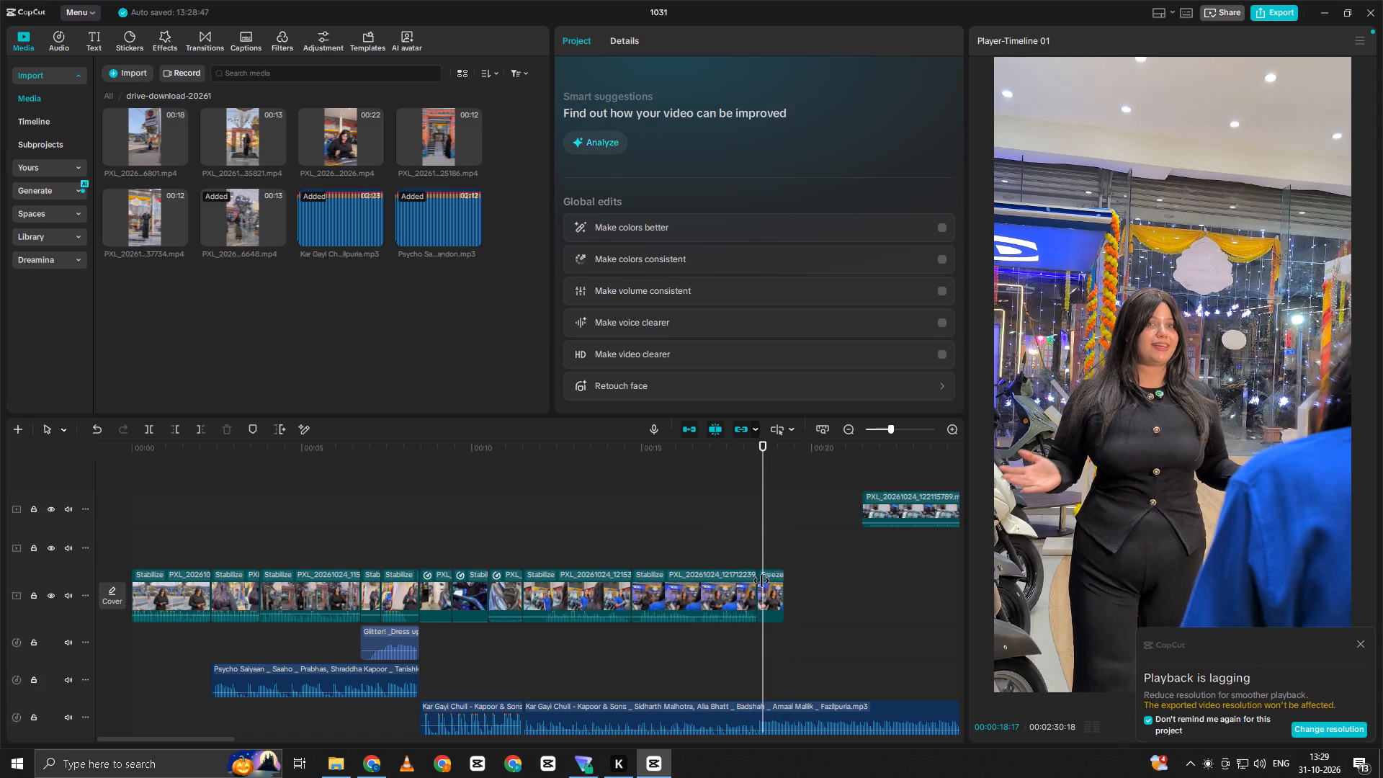
{"action": "left_click", "coordinate": [763, 567]}
{"action": "left_click", "coordinate": [766, 558]}
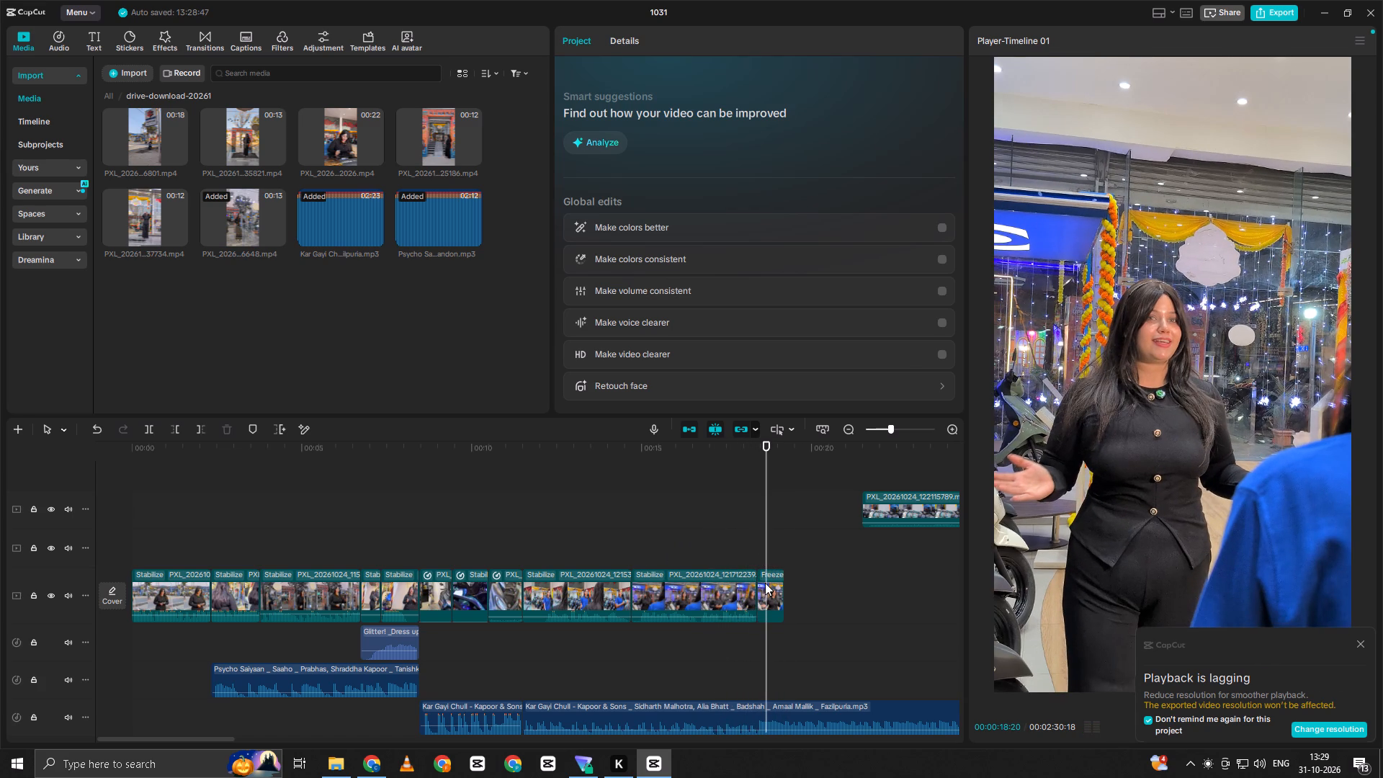
{"action": "left_click", "coordinate": [765, 583]}
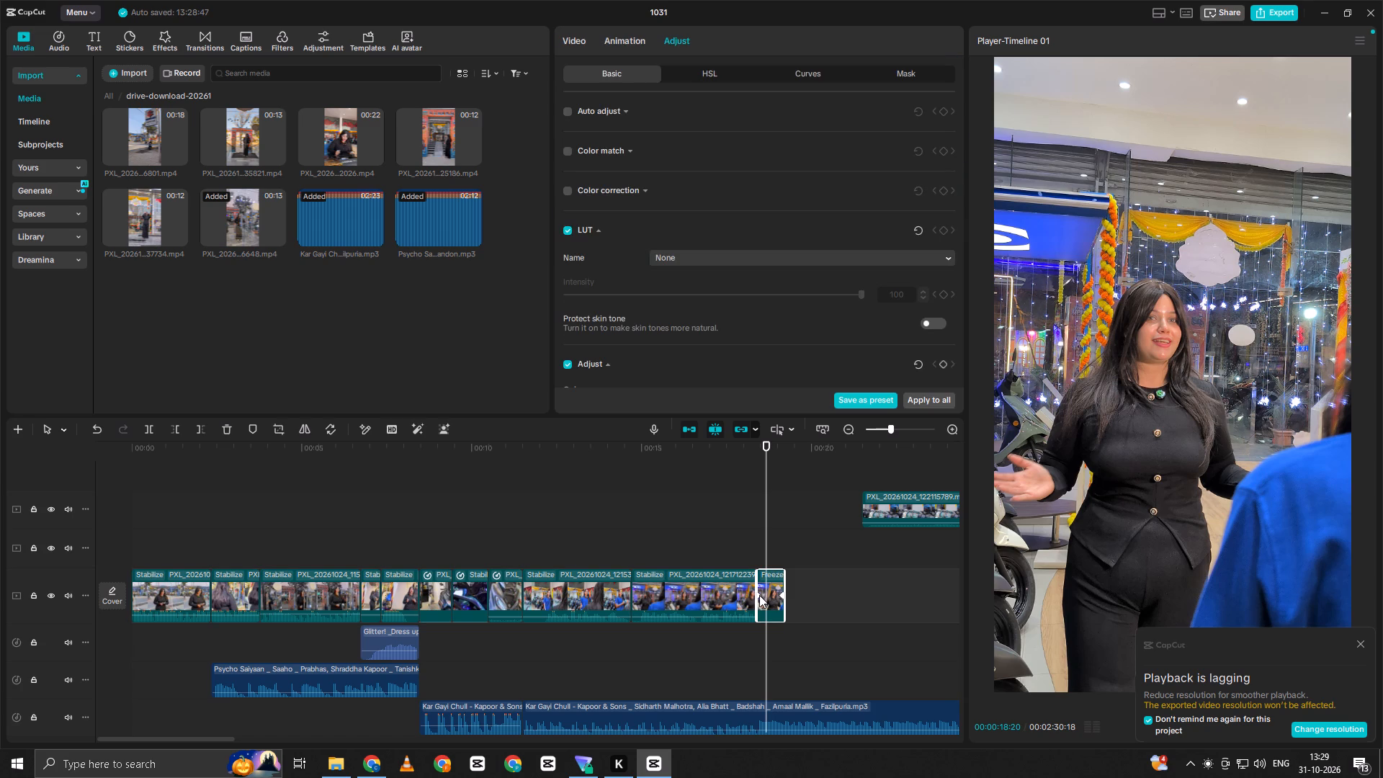
{"action": "left_click_drag", "start_coordinate": [759, 595], "coordinate": [762, 595]}
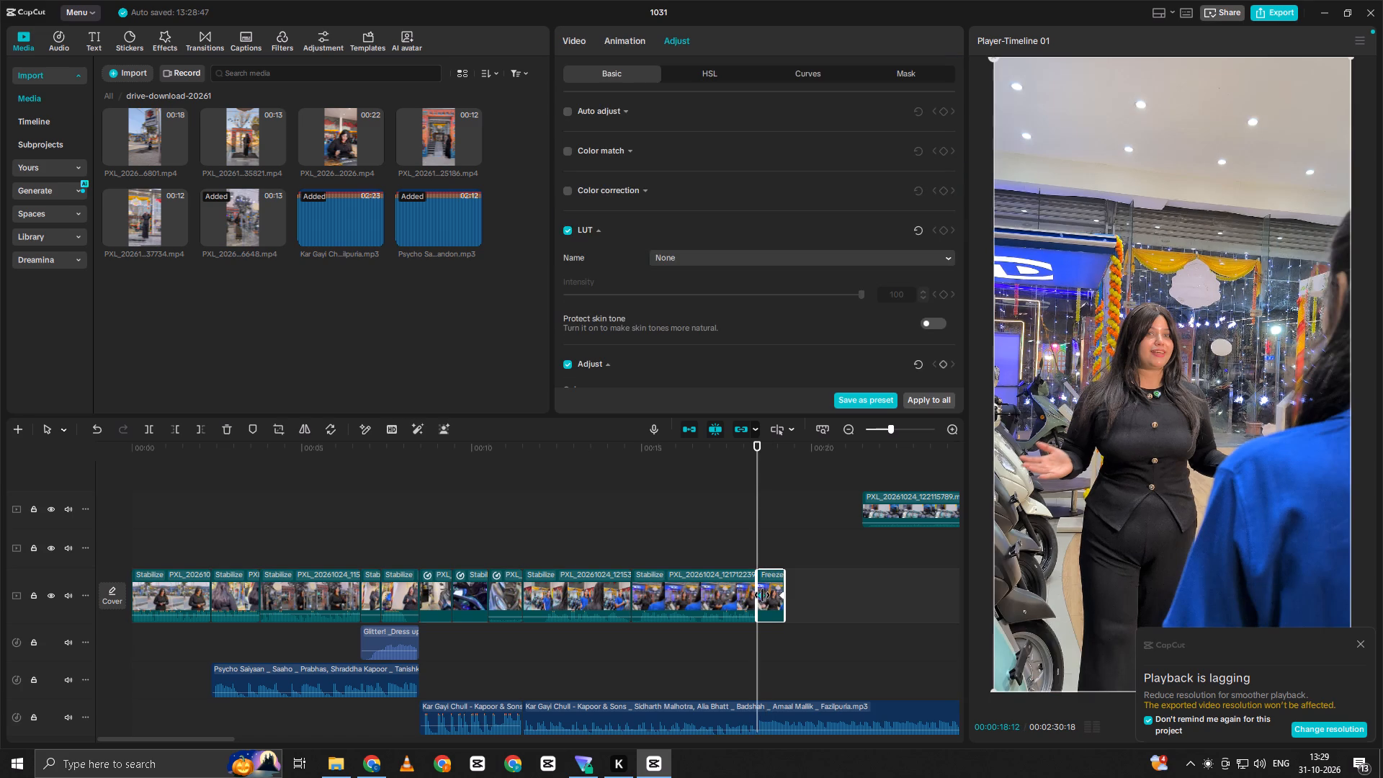
{"action": "left_click_drag", "start_coordinate": [762, 595], "coordinate": [766, 595]}
{"action": "left_click", "coordinate": [750, 541]}
{"action": "key", "text": "space"}
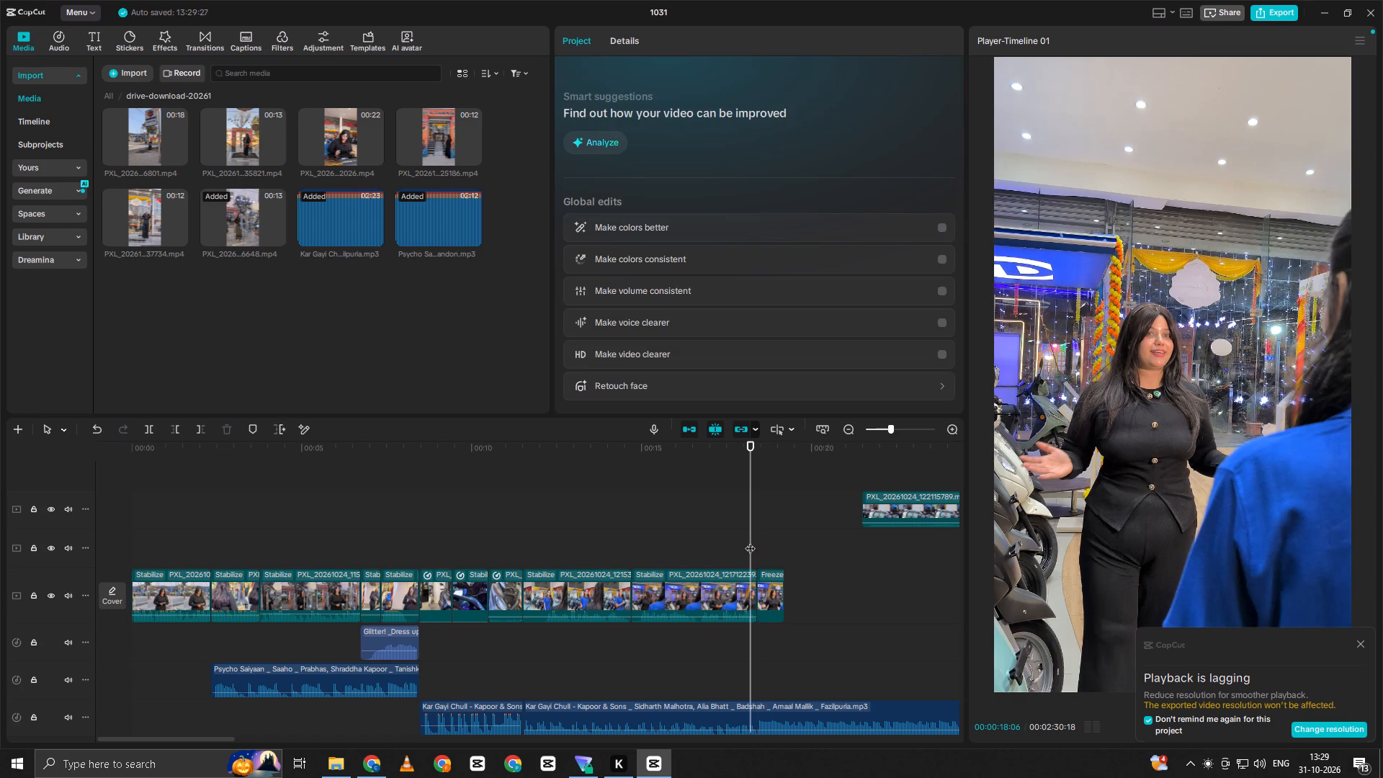
{"action": "left_click", "coordinate": [764, 537]}
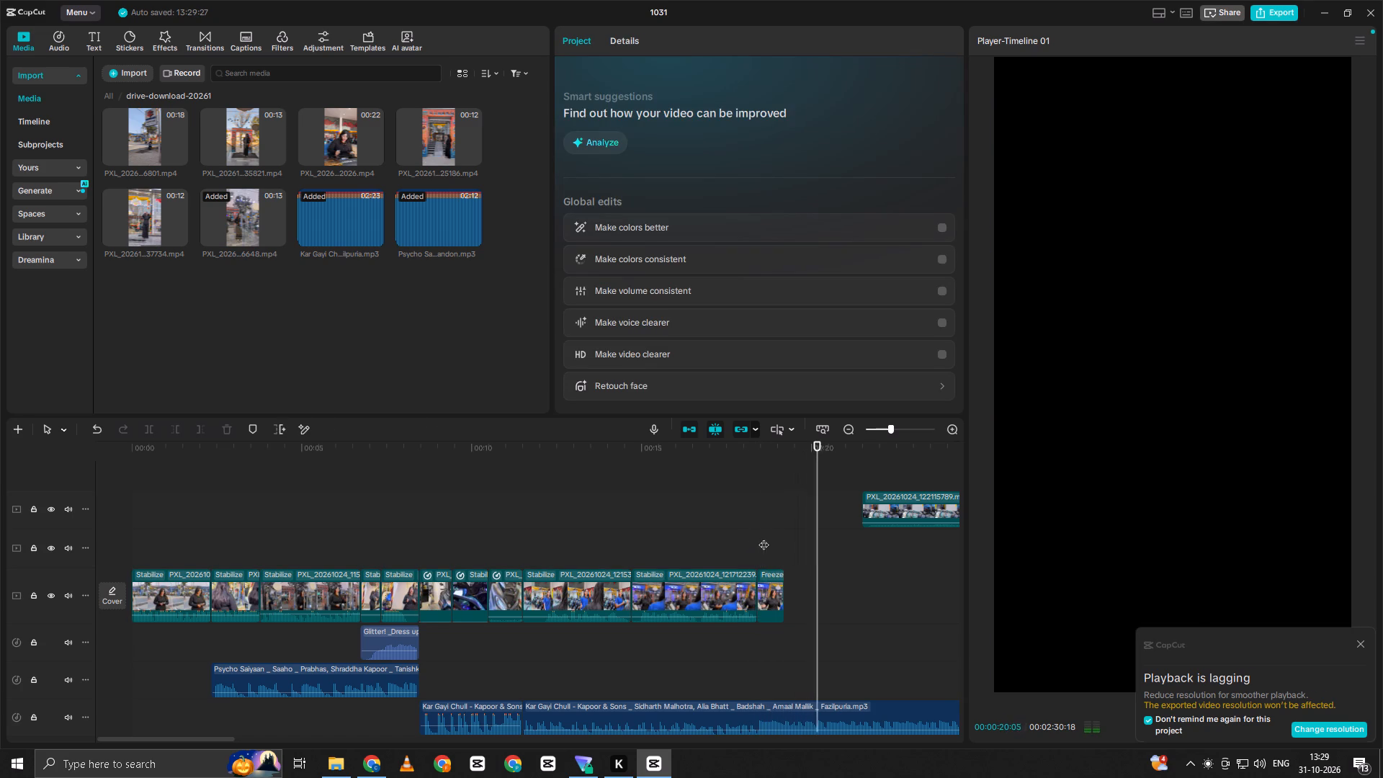
{"action": "left_click_drag", "start_coordinate": [764, 537], "coordinate": [755, 550]}
{"action": "key", "text": "space"}
{"action": "double_click", "coordinate": [754, 550]}
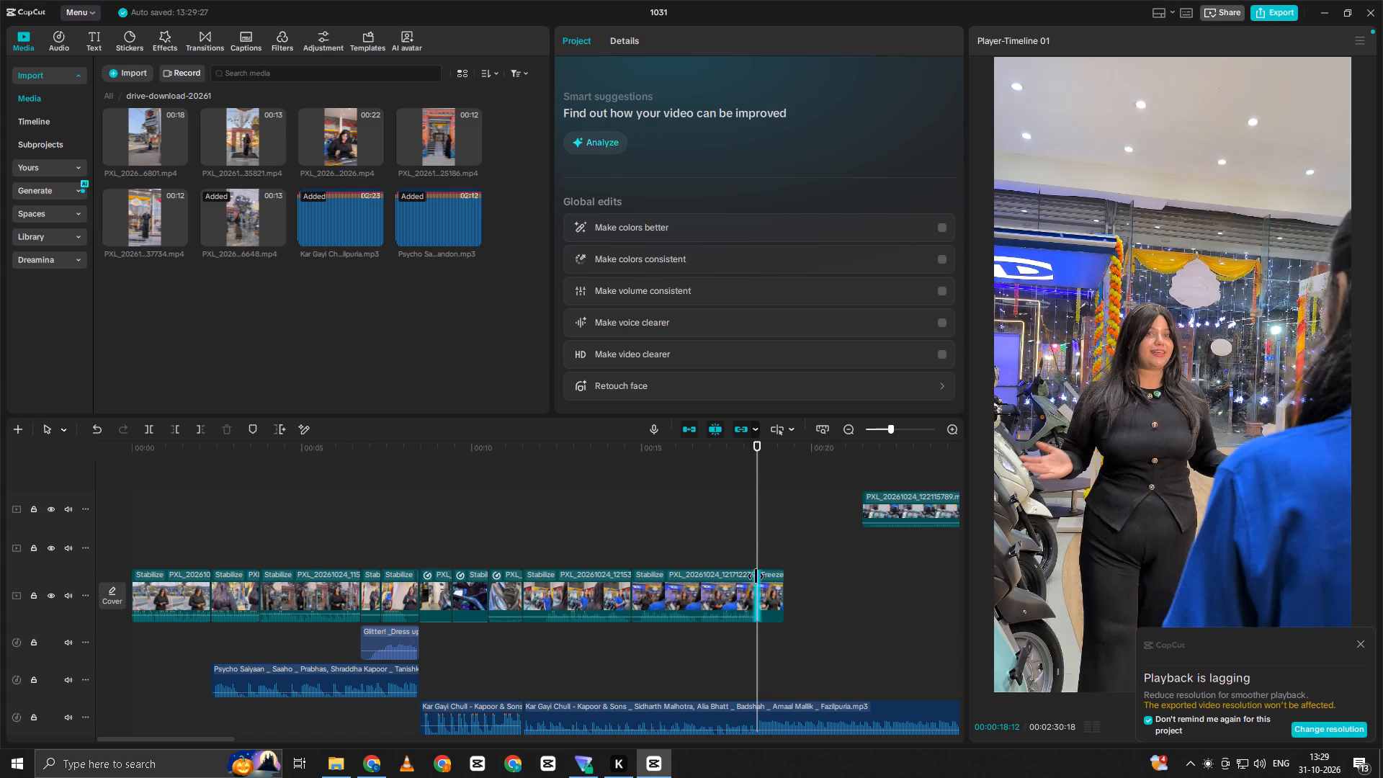
Try the Fade In entrance animation on the freeze frame, and replace it with Zoom Out.
{"action": "left_click", "coordinate": [761, 578]}
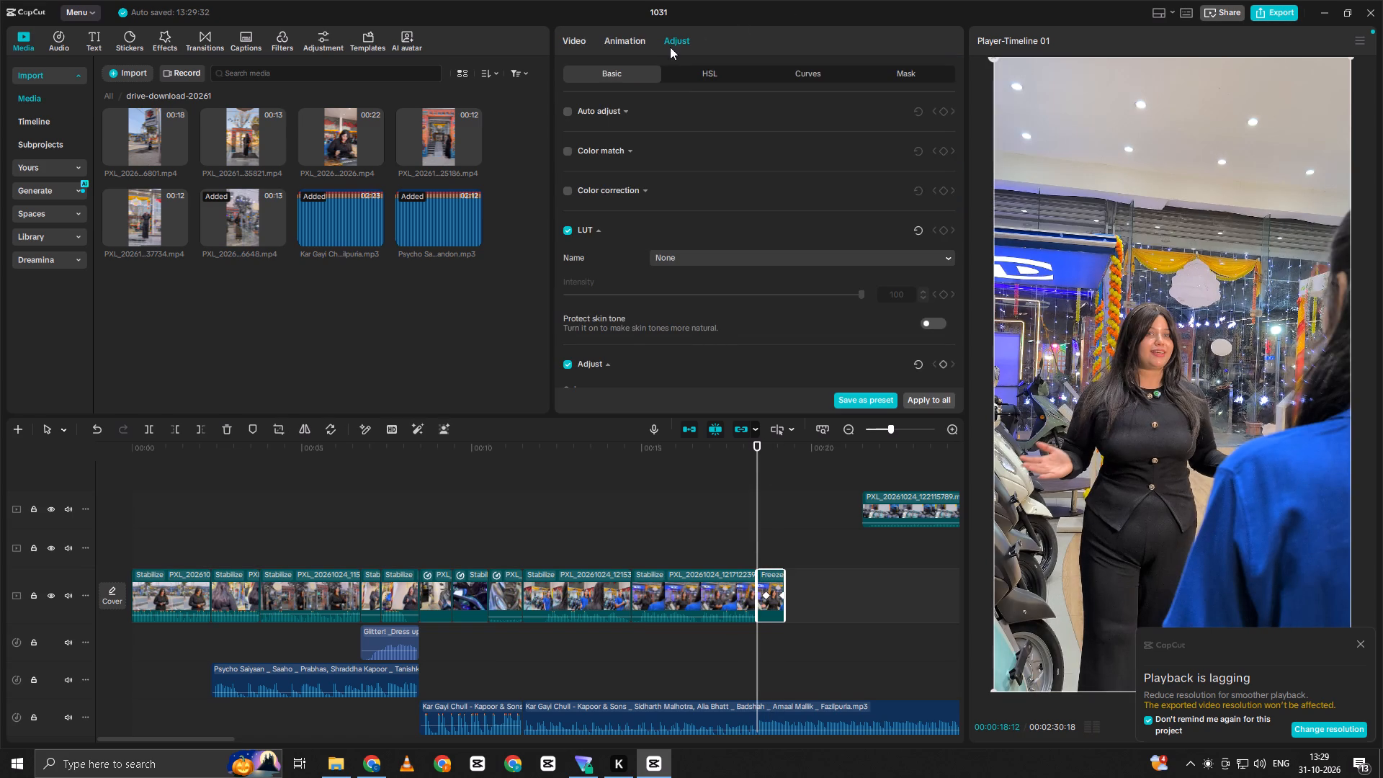
{"action": "left_click", "coordinate": [627, 35]}
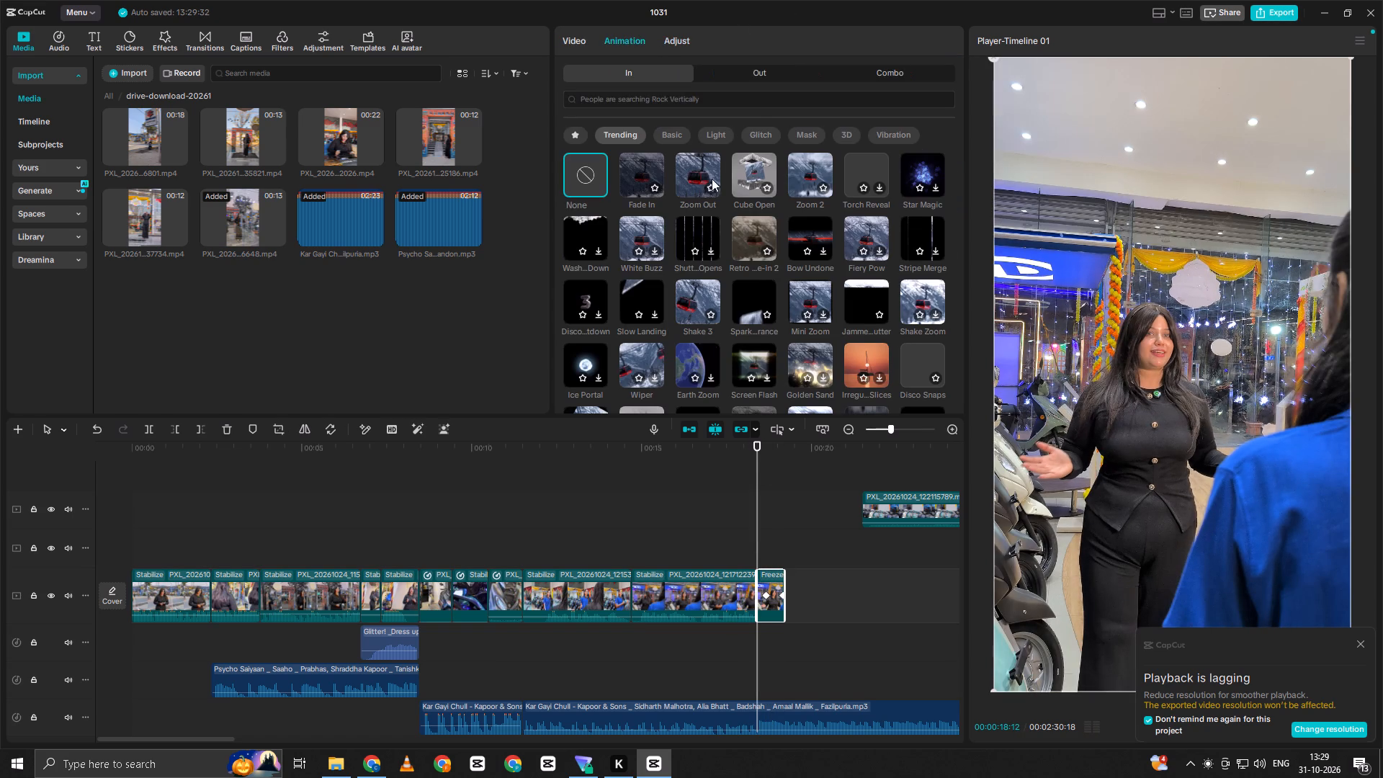
{"action": "left_click", "coordinate": [636, 171]}
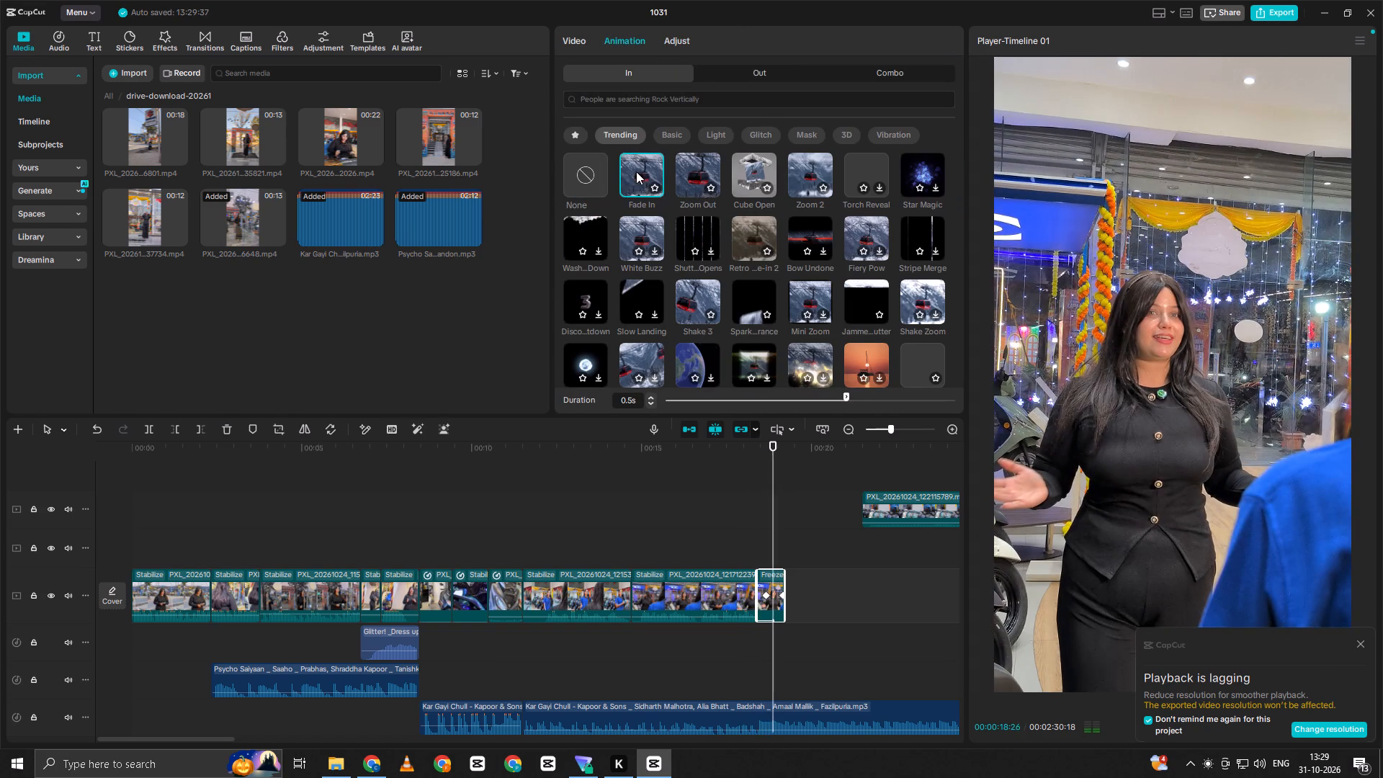
{"action": "left_click", "coordinate": [693, 174]}
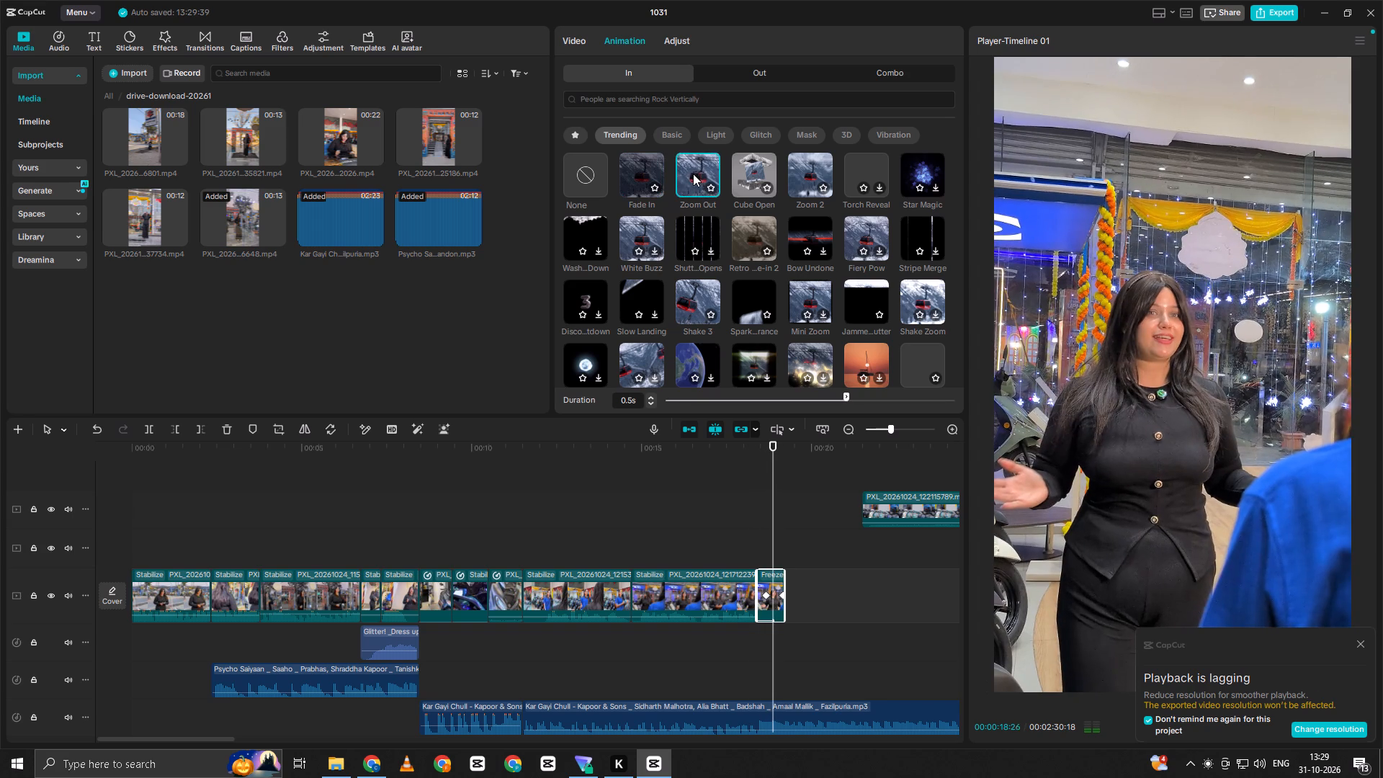
{"action": "left_click", "coordinate": [766, 595]}
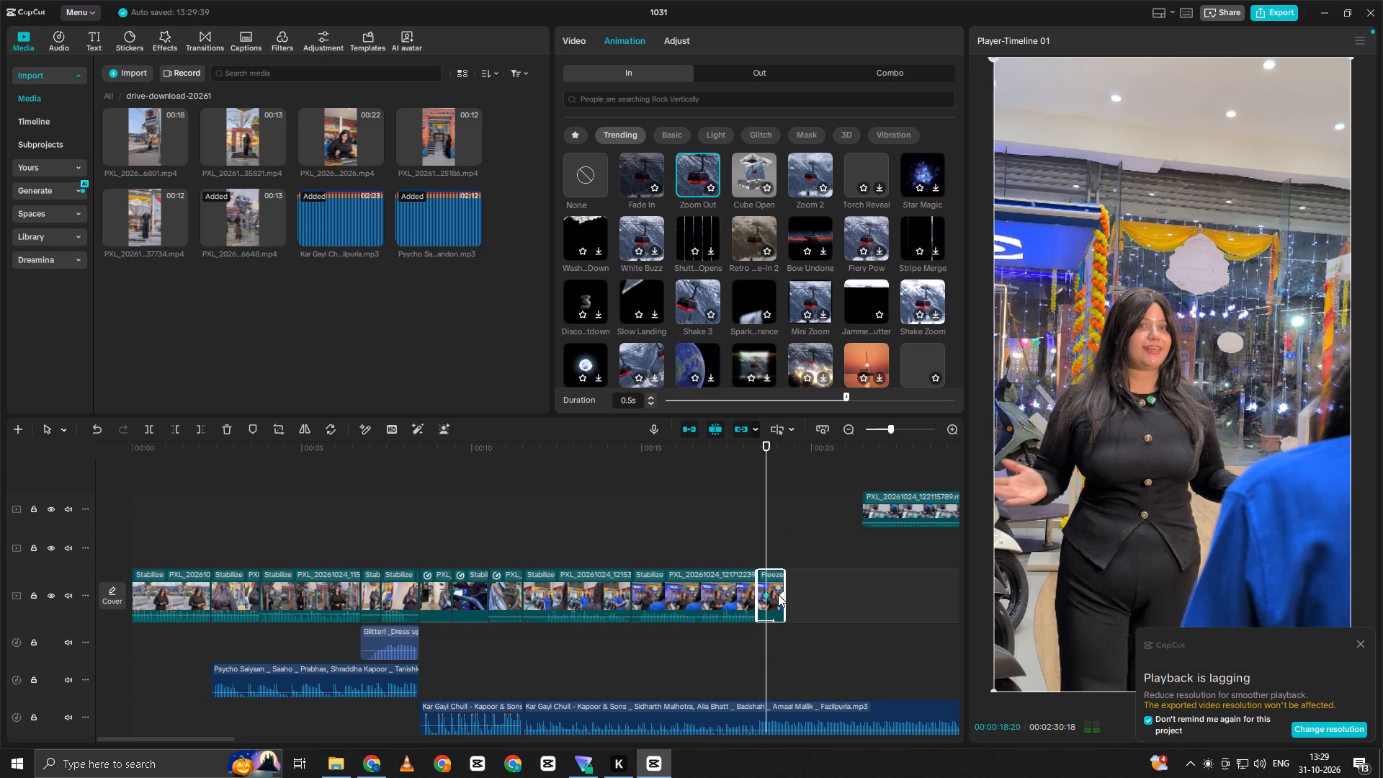
Delete both Transform keyframes from the freeze frame, and play it back with the Zoom Out animation.
{"action": "key", "text": "BackSpace"}
{"action": "left_click", "coordinate": [783, 594]}
{"action": "key", "text": "BackSpace"}
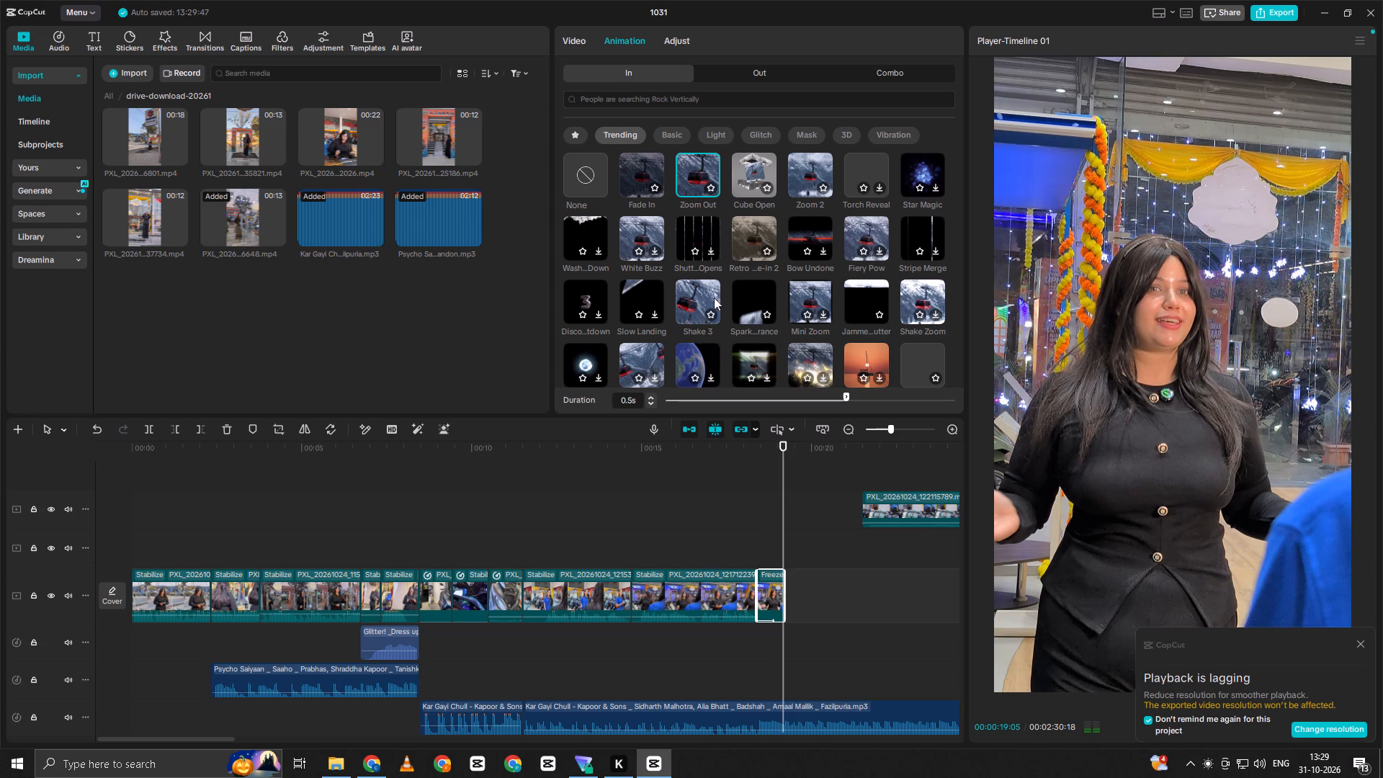
{"action": "left_click", "coordinate": [732, 479]}
{"action": "key", "text": "space"}
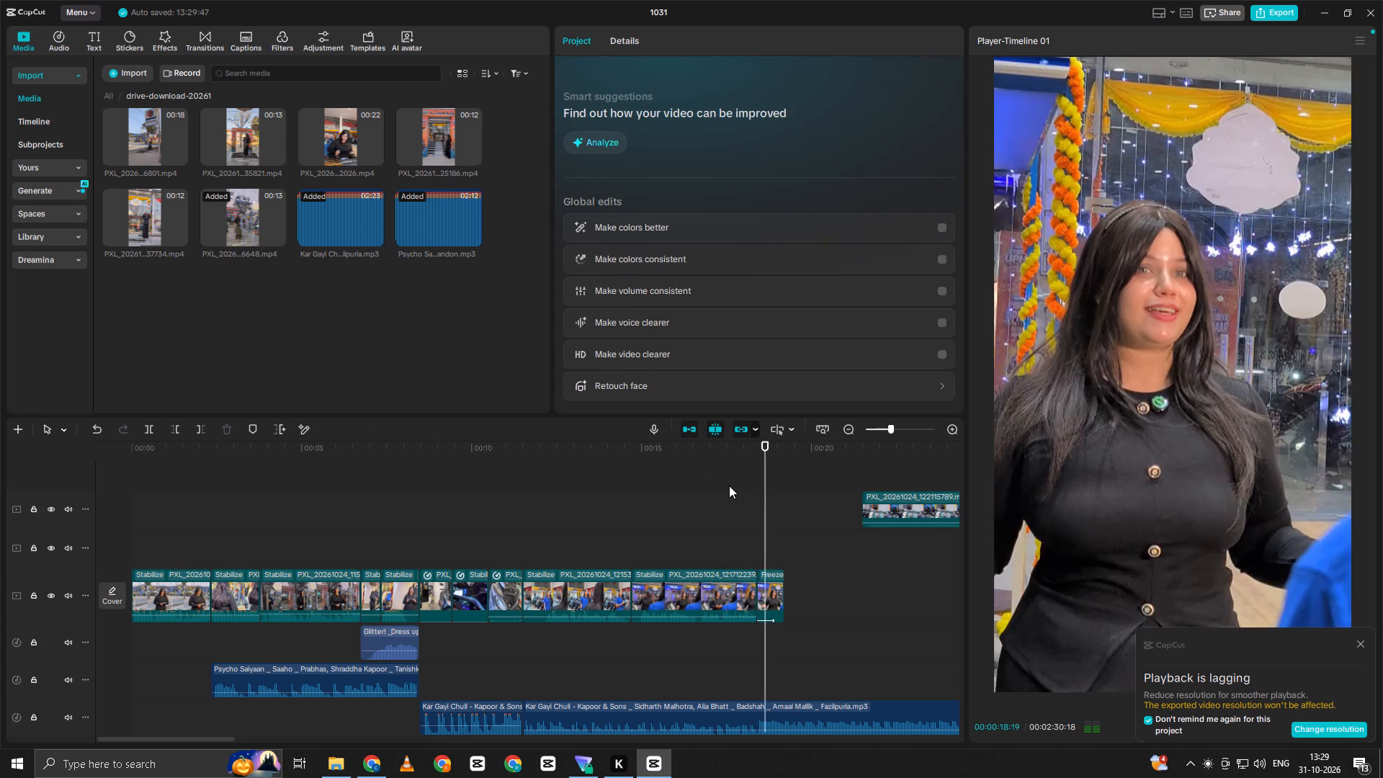
{"action": "key", "text": "space"}
{"action": "left_click", "coordinate": [769, 511]}
{"action": "left_click_drag", "start_coordinate": [766, 511], "coordinate": [760, 518]}
{"action": "key", "text": "space"}
{"action": "key", "text": "space"}
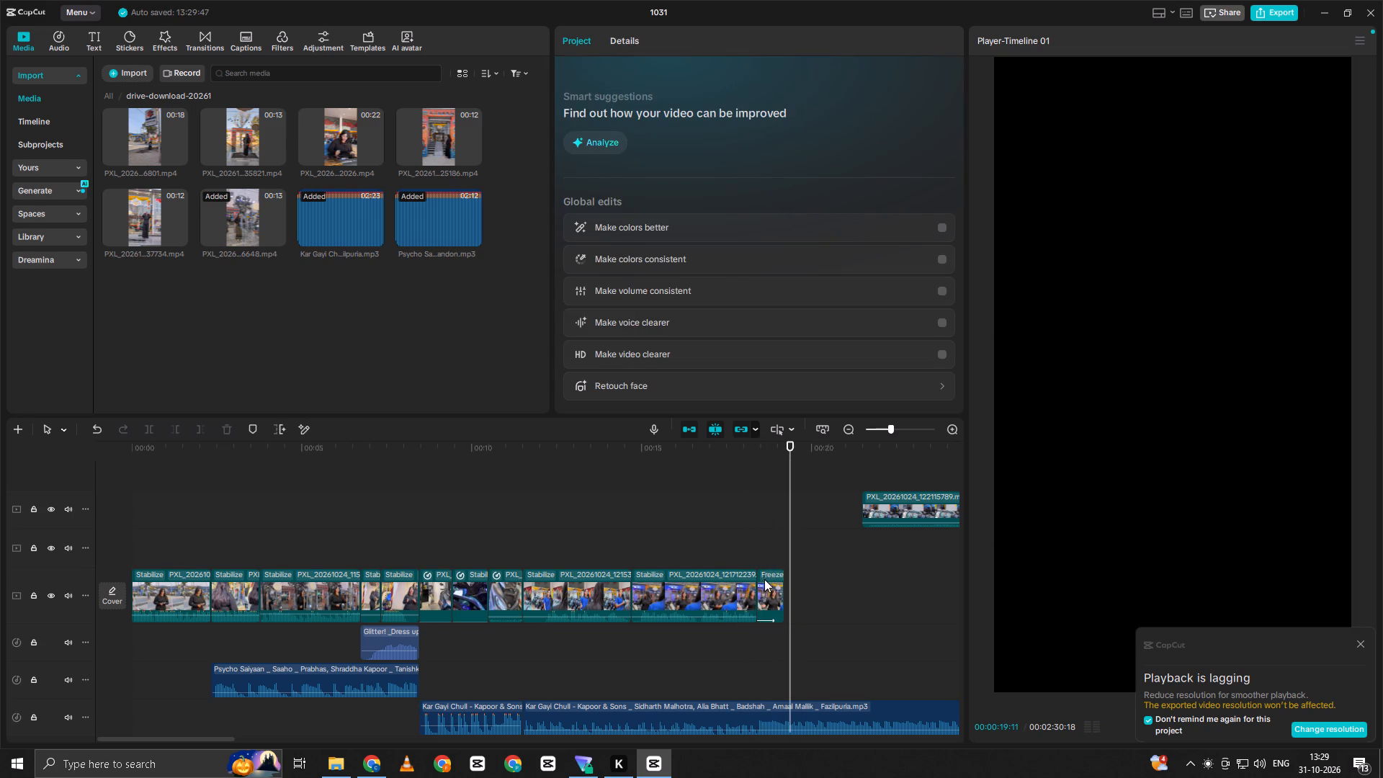
Try the Fade In entrance animation on the freeze frame, replace it with Zoom 2, and play back the result.
{"action": "left_click", "coordinate": [765, 580]}
{"action": "left_click", "coordinate": [627, 40]}
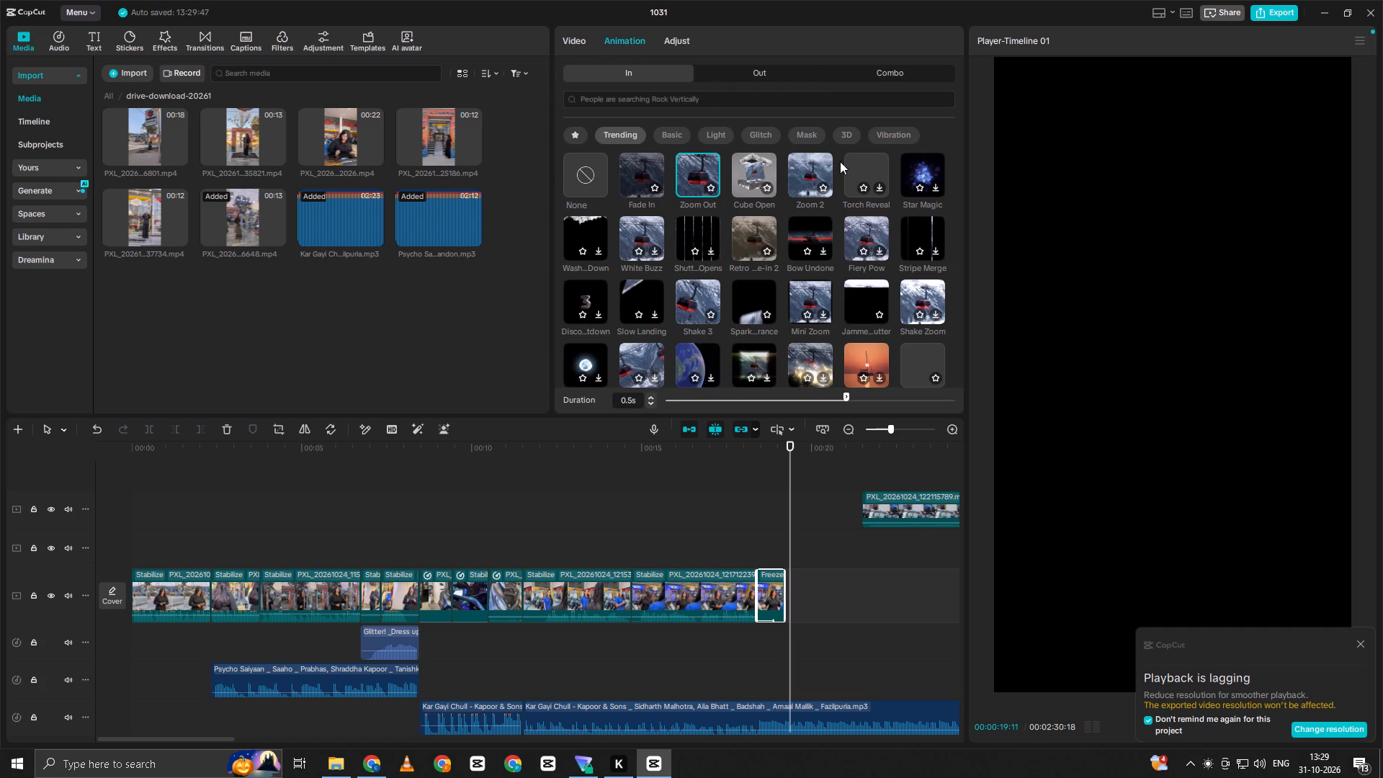
{"action": "left_click", "coordinate": [635, 175]}
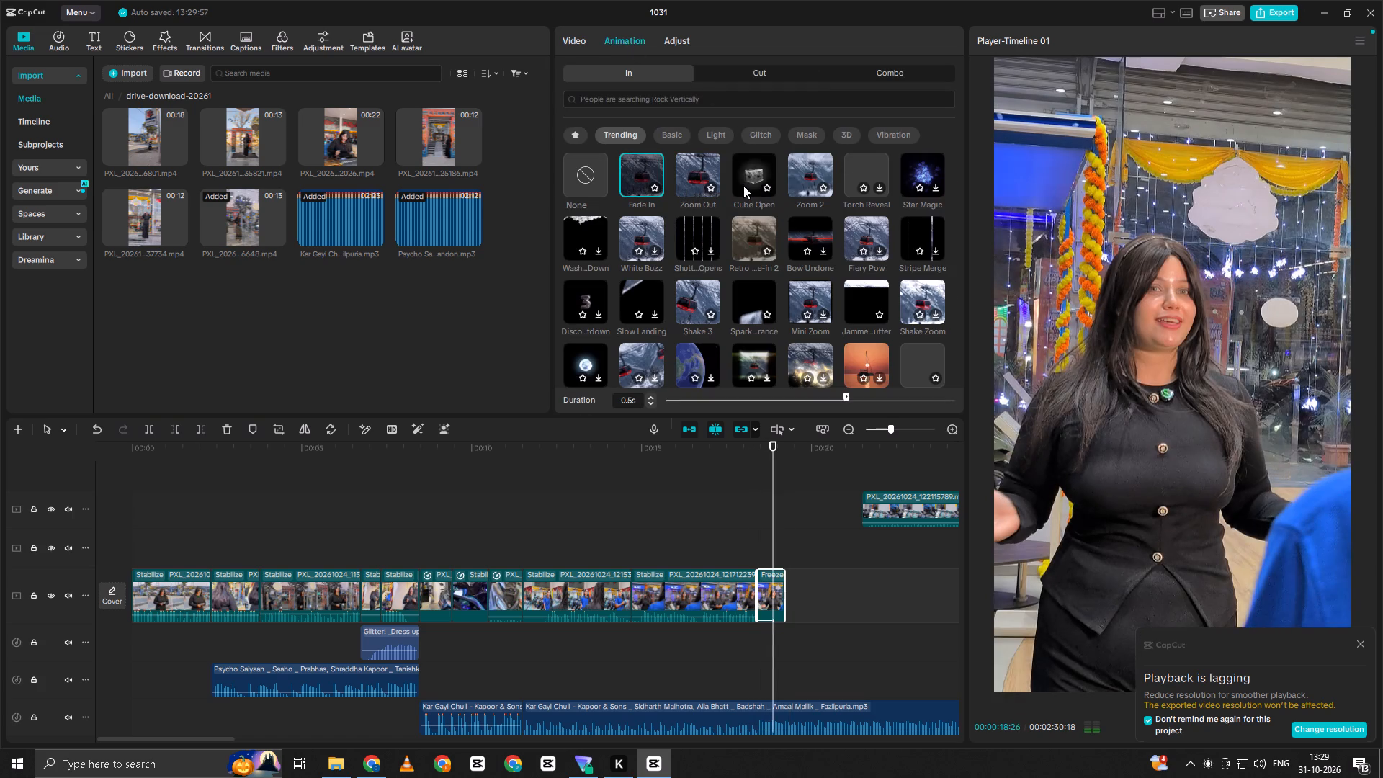
{"action": "left_click", "coordinate": [802, 174]}
{"action": "left_click", "coordinate": [800, 174]}
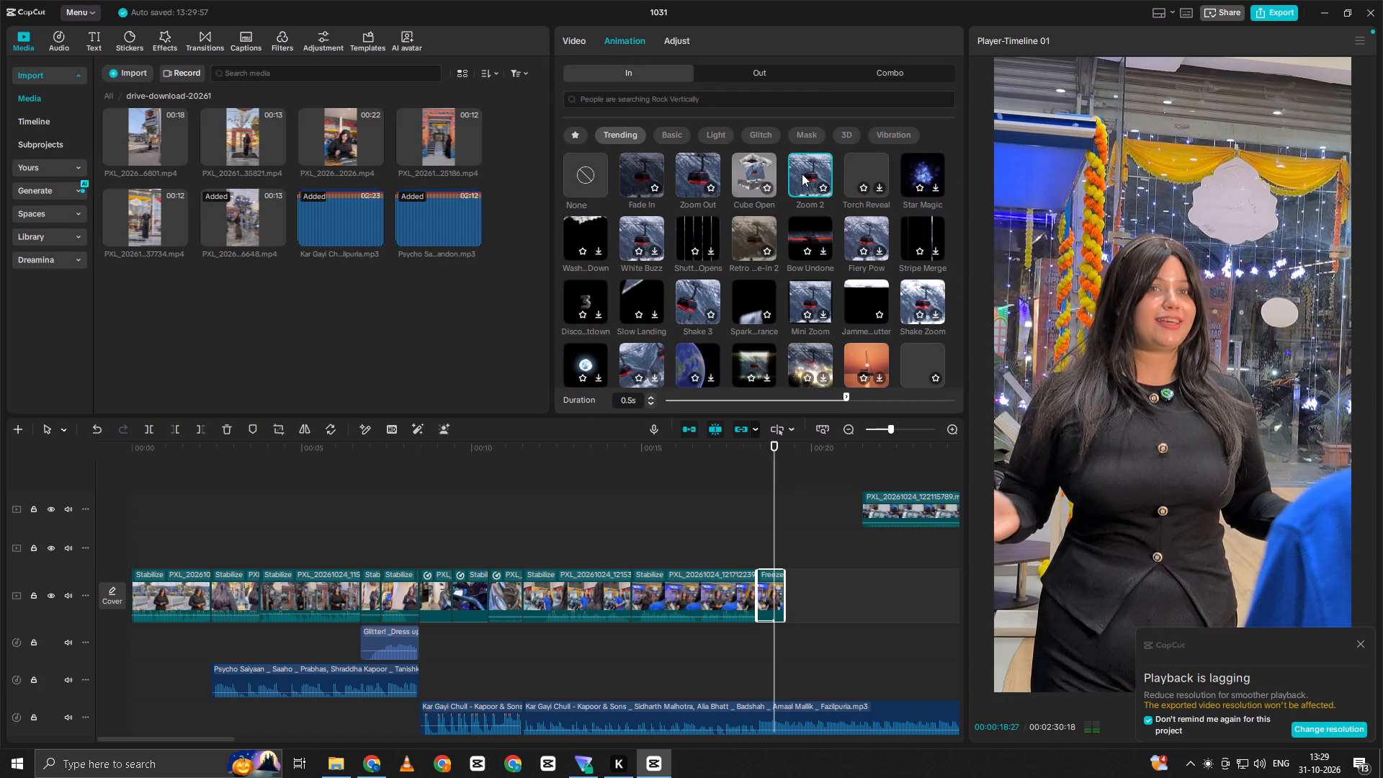
{"action": "left_click", "coordinate": [742, 478]}
{"action": "left_click_drag", "start_coordinate": [741, 479], "coordinate": [722, 484]}
{"action": "key", "text": "space"}
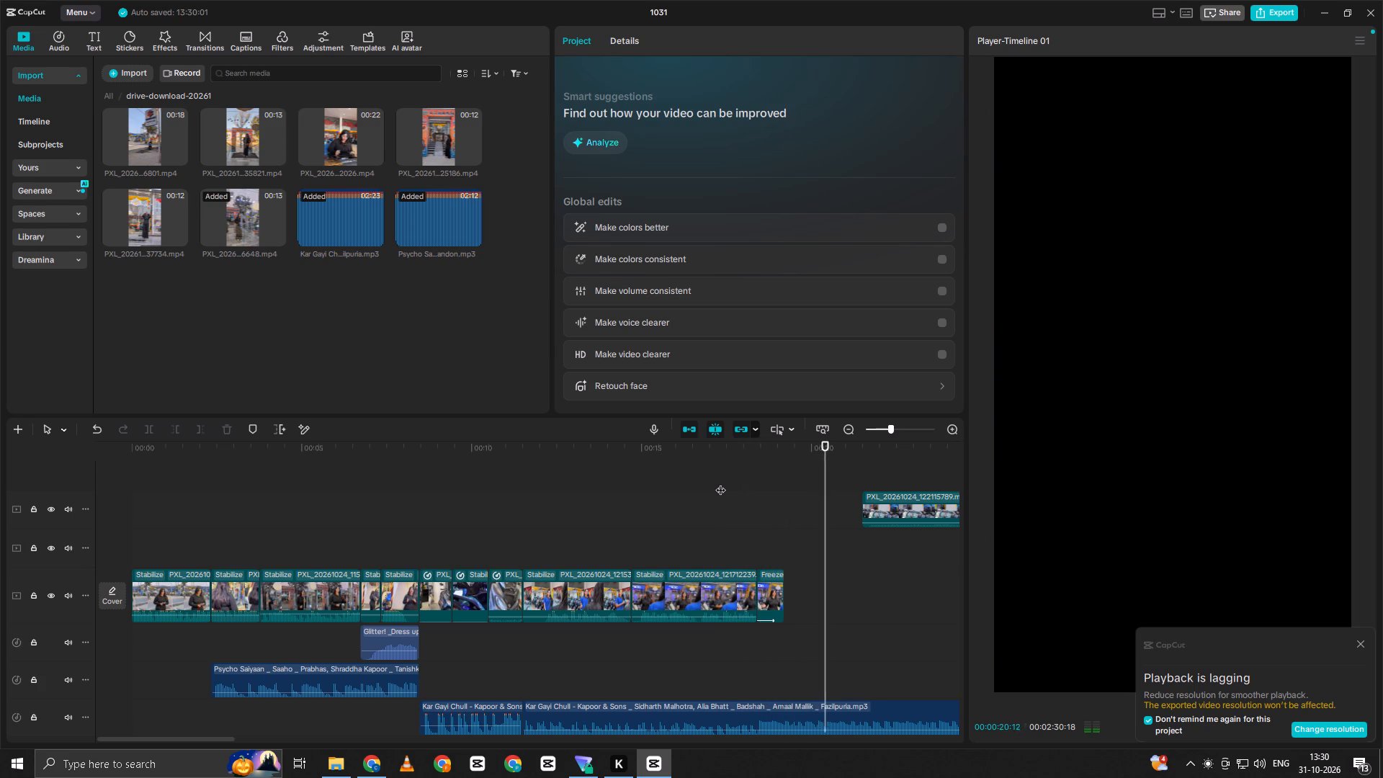
{"action": "key", "text": "space"}
{"action": "left_click", "coordinate": [749, 527]}
{"action": "key", "text": "space"}
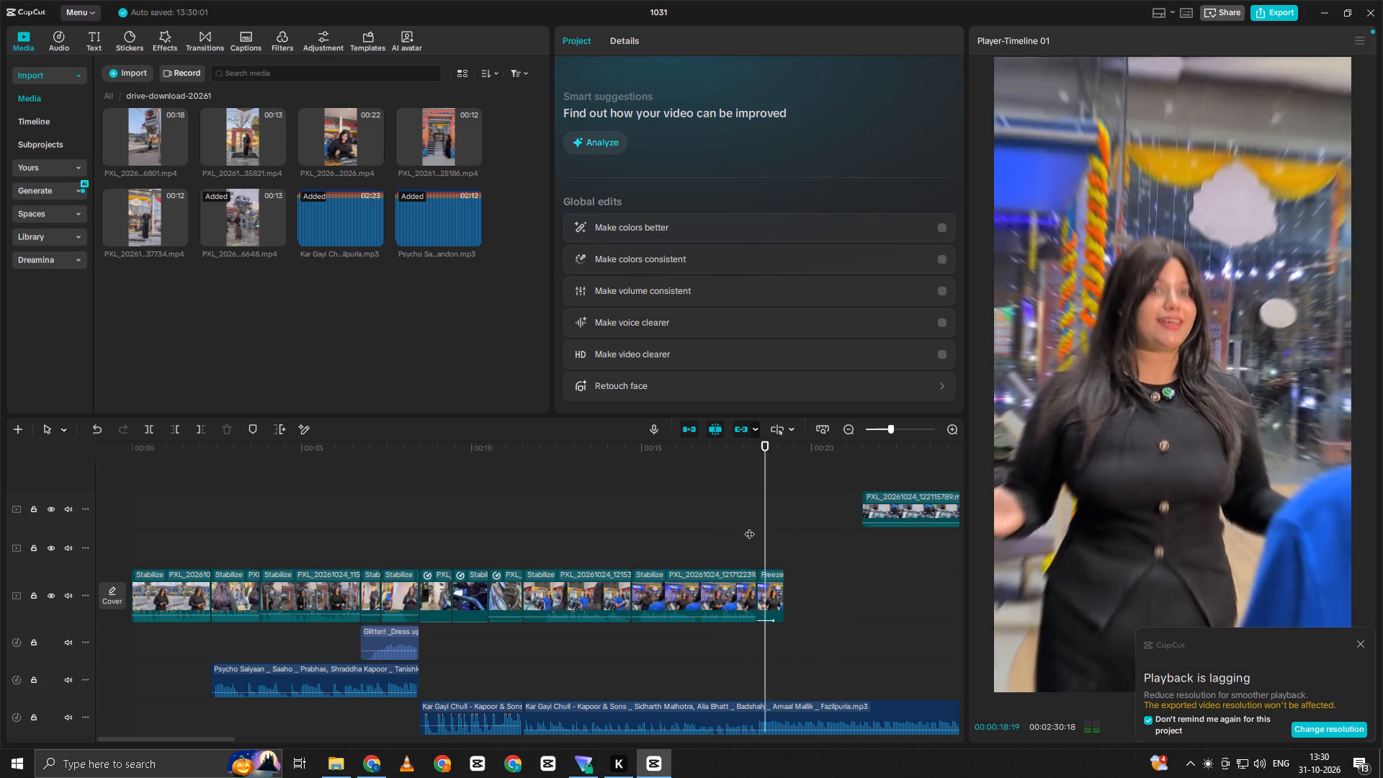
{"action": "key", "text": "space"}
{"action": "double_click", "coordinate": [774, 550]}
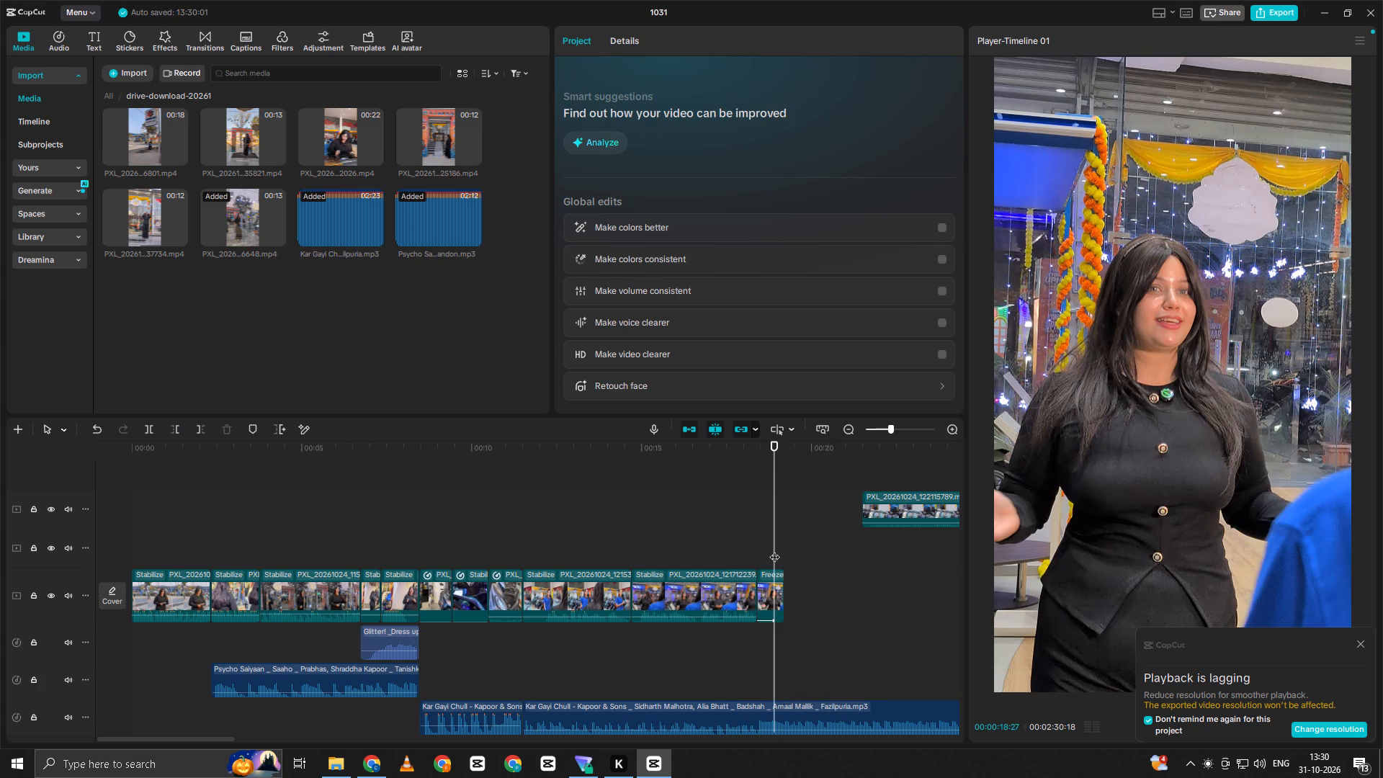
Set the freeze frame's scale to 100%, recentre it at position X 0, Y 0, and play it back.
{"action": "left_click", "coordinate": [772, 584]}
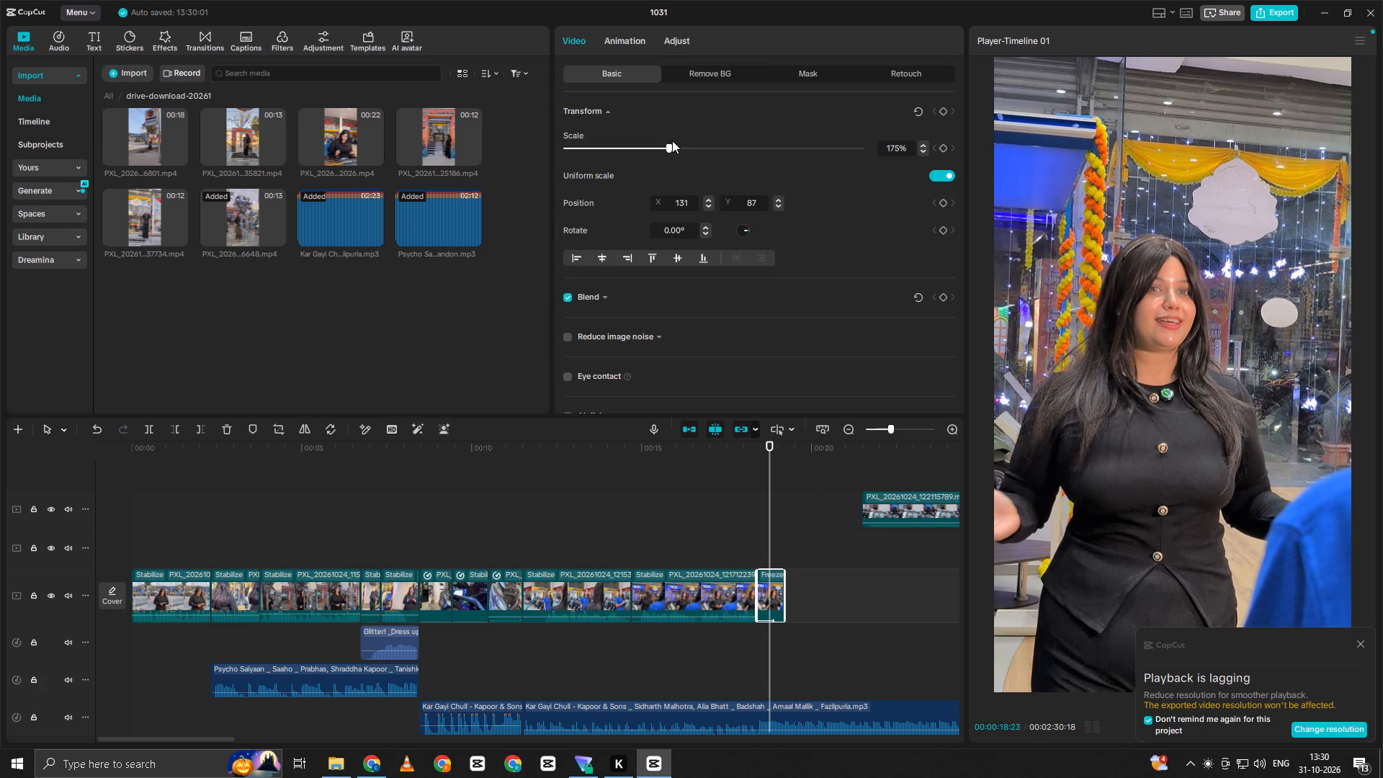
{"action": "left_click_drag", "start_coordinate": [667, 146], "coordinate": [635, 156]}
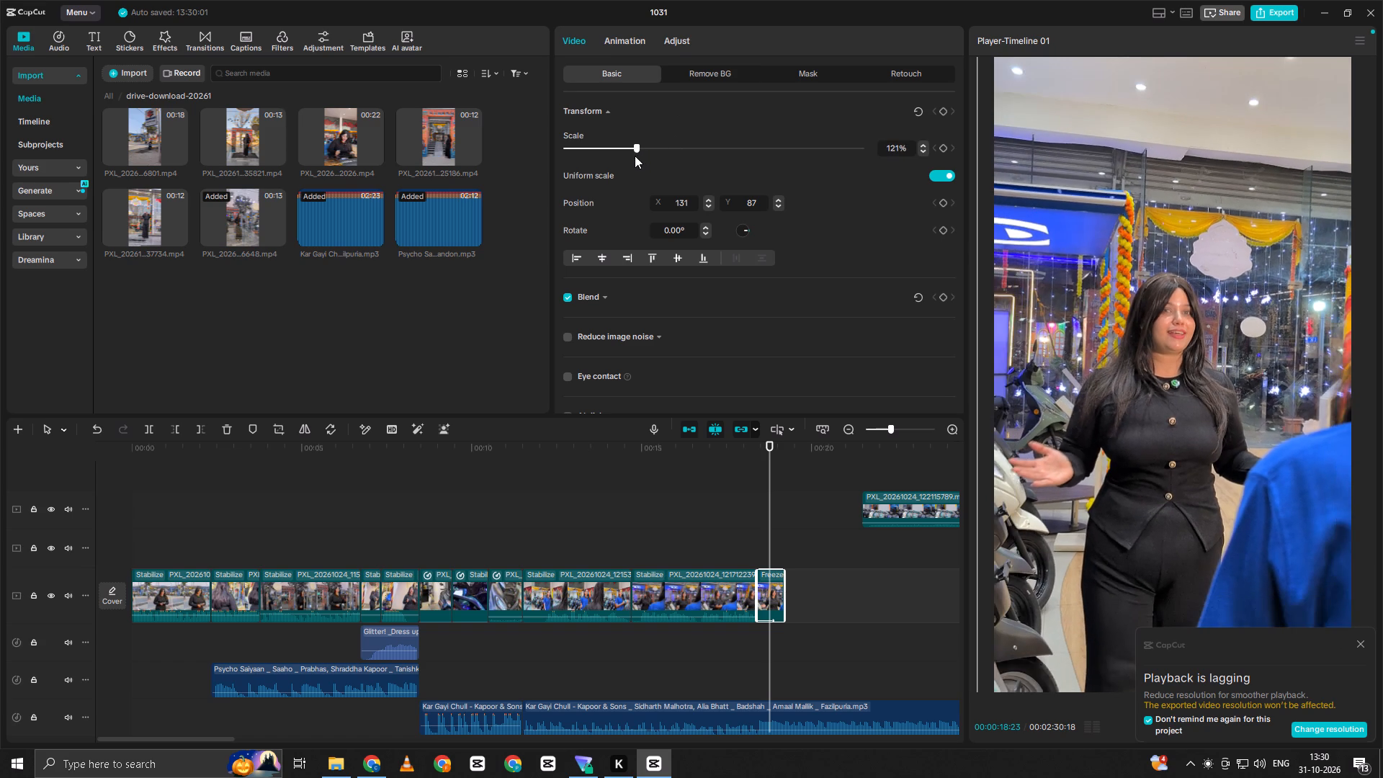
{"action": "left_click_drag", "start_coordinate": [635, 156], "coordinate": [622, 166]}
{"action": "left_click_drag", "start_coordinate": [1162, 331], "coordinate": [1139, 349]}
{"action": "left_click", "coordinate": [738, 547]}
{"action": "key", "text": "space"}
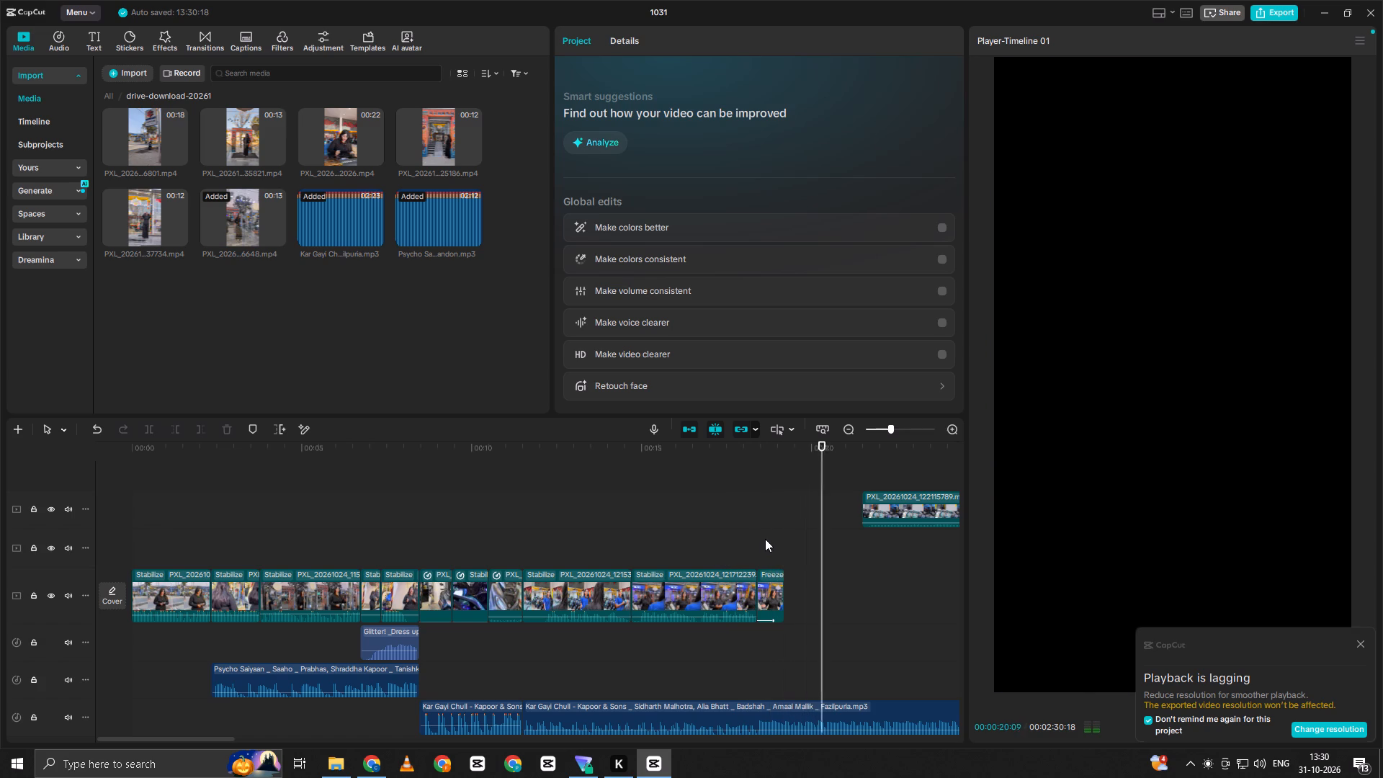
{"action": "key", "text": "space"}
Extend the freeze frame's end to about 00:00:19:15, and play back the clips leading into it.
{"action": "left_click", "coordinate": [770, 586]}
{"action": "left_click", "coordinate": [779, 586]}
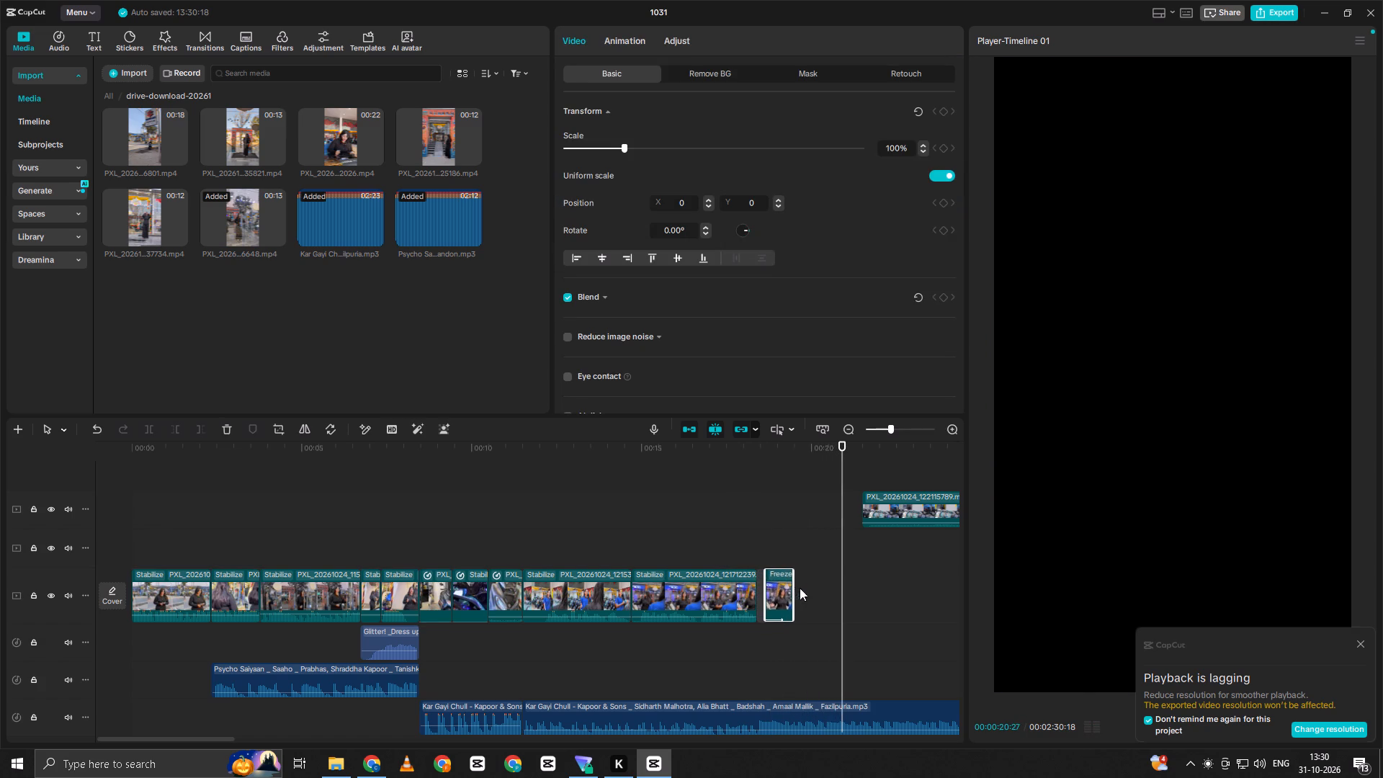
{"action": "left_click_drag", "start_coordinate": [786, 590], "coordinate": [795, 590]}
{"action": "double_click", "coordinate": [751, 547]}
{"action": "left_click_drag", "start_coordinate": [751, 547], "coordinate": [555, 528]}
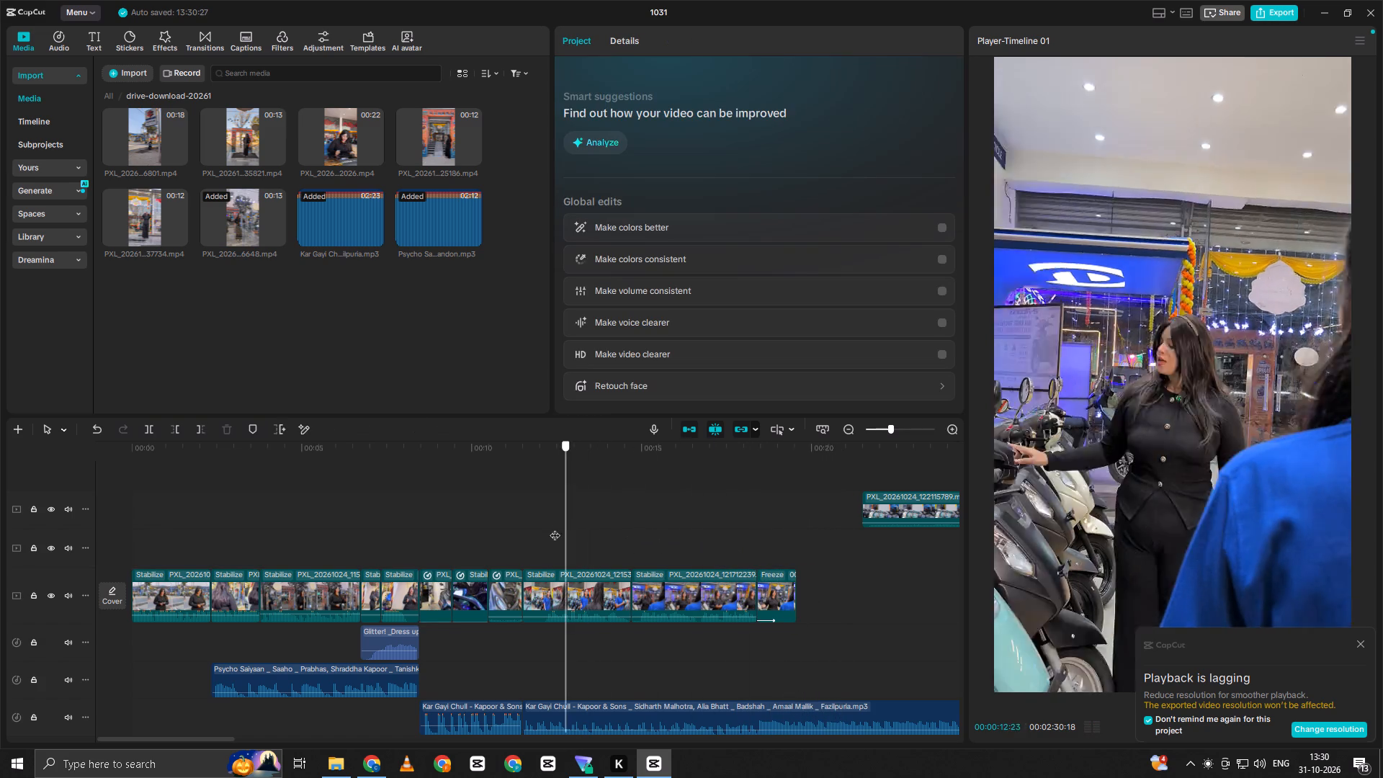
{"action": "left_click_drag", "start_coordinate": [555, 528], "coordinate": [570, 521]}
{"action": "key", "text": "space"}
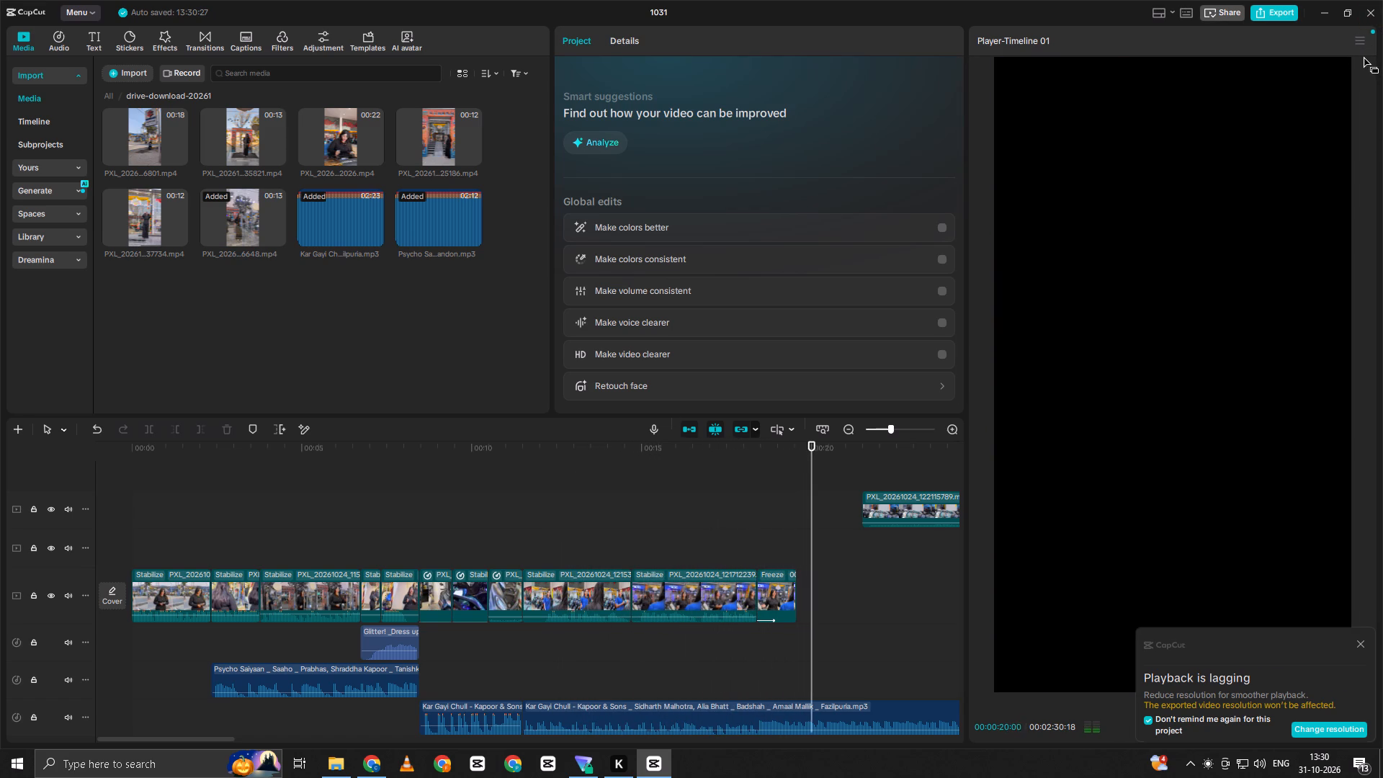
{"action": "key", "text": "space"}
{"action": "double_click", "coordinate": [777, 542]}
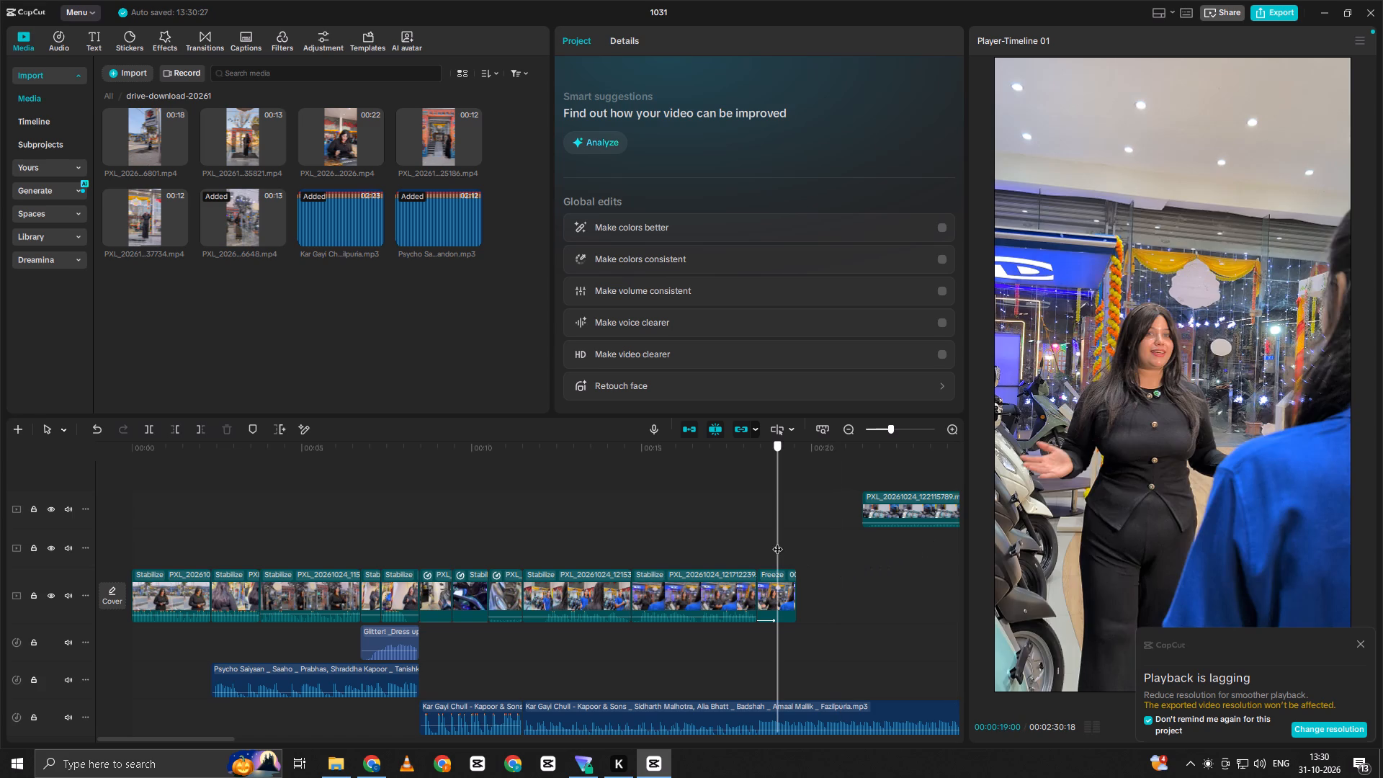
Add Transform keyframes to the freeze frame at 00:00:19:00 and 00:00:19:12, scaling the second one to 123%.
{"action": "left_click", "coordinate": [784, 600]}
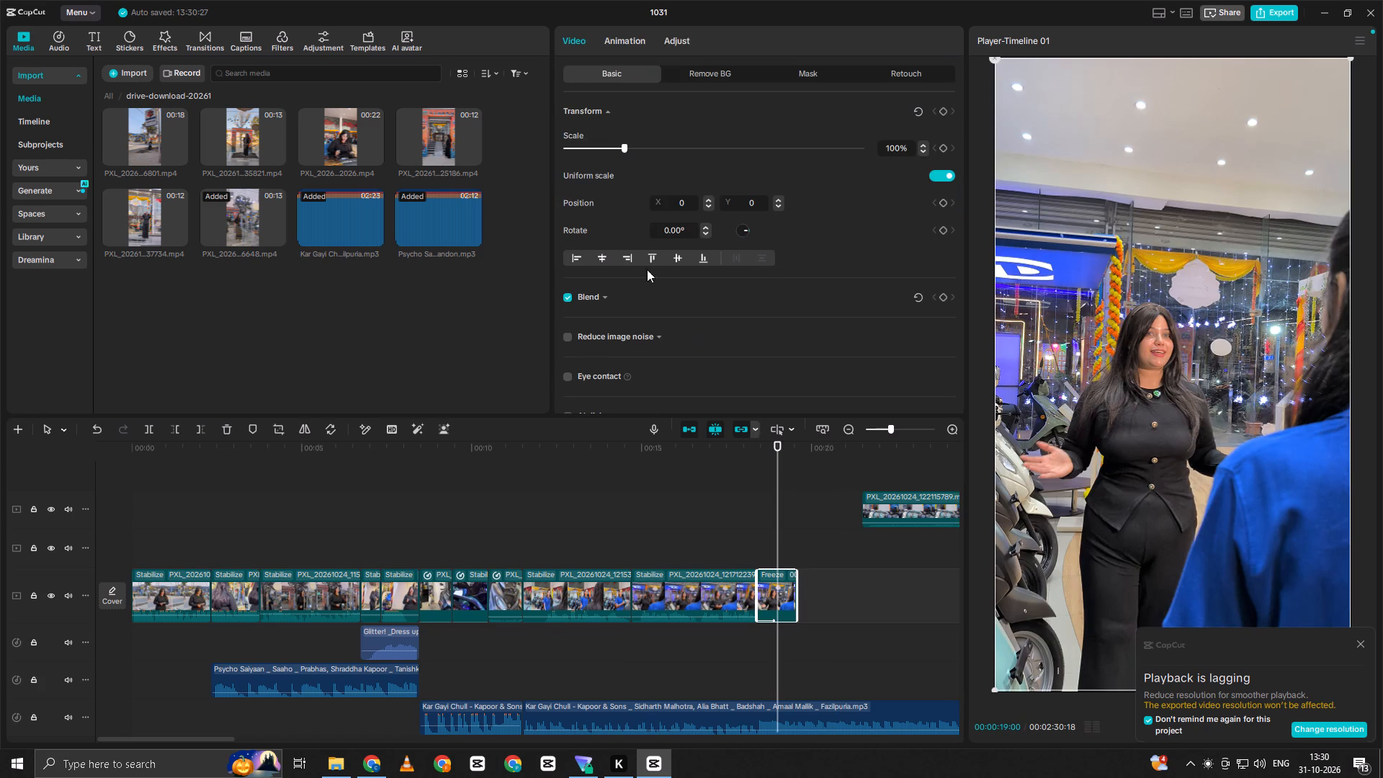
{"action": "left_click", "coordinate": [943, 111]}
{"action": "left_click_drag", "start_coordinate": [776, 515], "coordinate": [787, 514]}
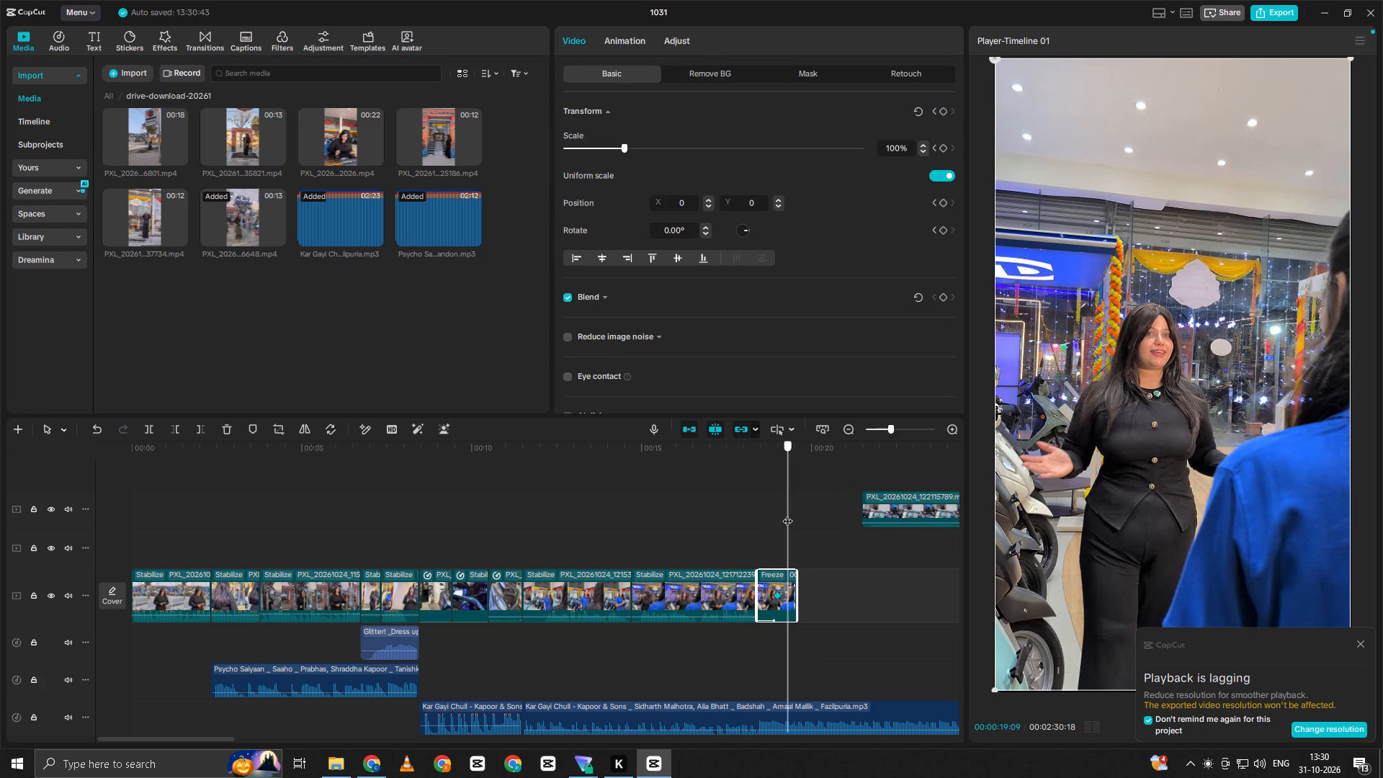
{"action": "left_click_drag", "start_coordinate": [787, 514], "coordinate": [792, 515]}
{"action": "left_click", "coordinate": [946, 112]}
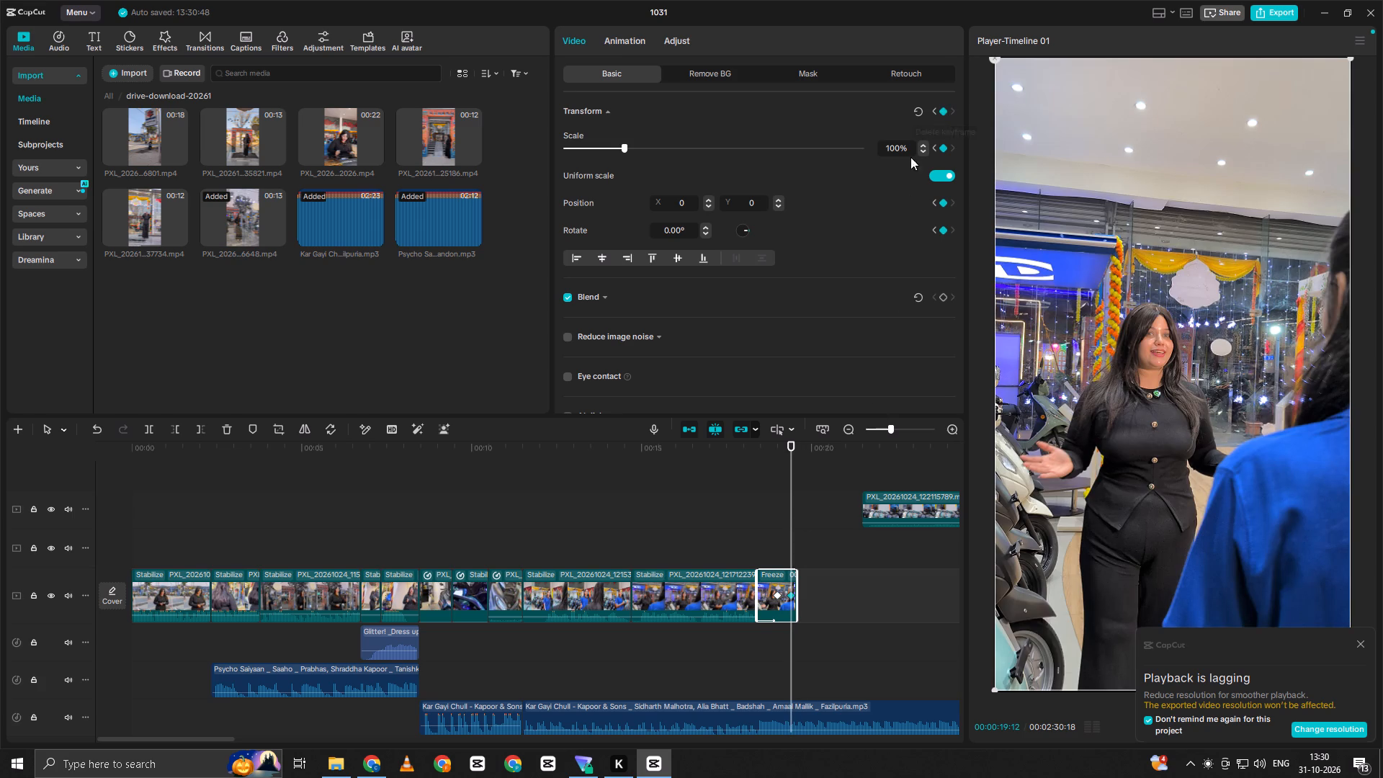
{"action": "left_click_drag", "start_coordinate": [625, 148], "coordinate": [625, 148]}
{"action": "left_click_drag", "start_coordinate": [625, 148], "coordinate": [636, 146]}
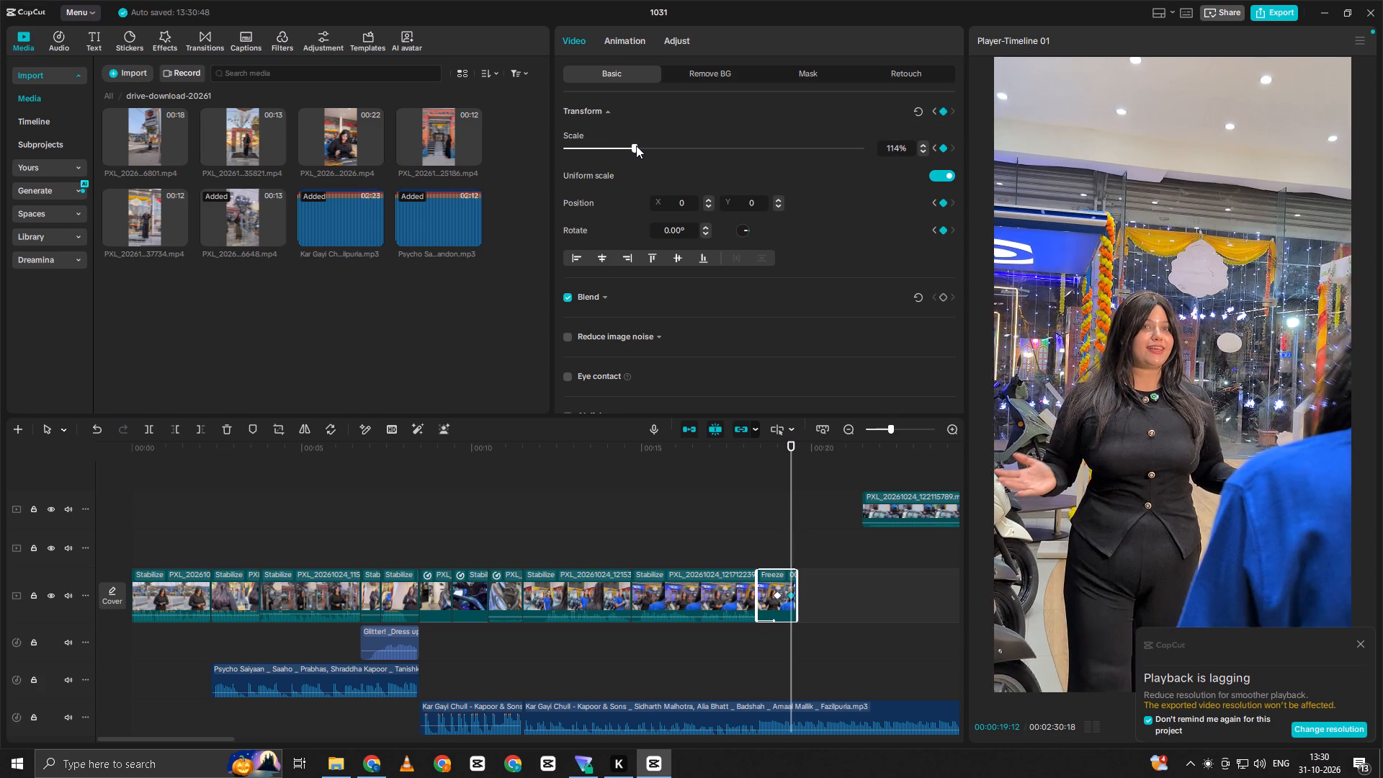
{"action": "left_click_drag", "start_coordinate": [636, 146], "coordinate": [639, 146]}
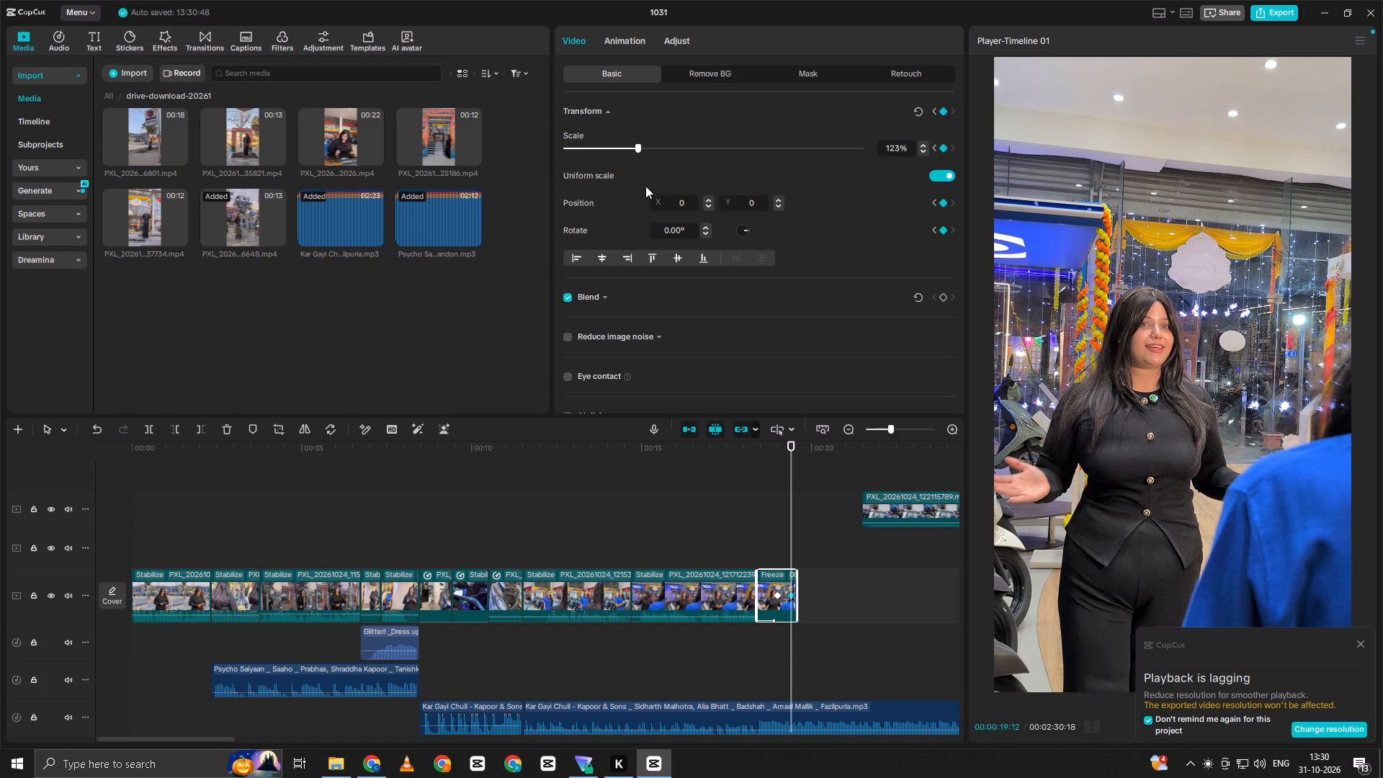
Play back the freeze frame repeatedly to examine how its entrance animation and keyframed zoom fit the beat.
{"action": "left_click", "coordinate": [742, 511]}
{"action": "key", "text": "space"}
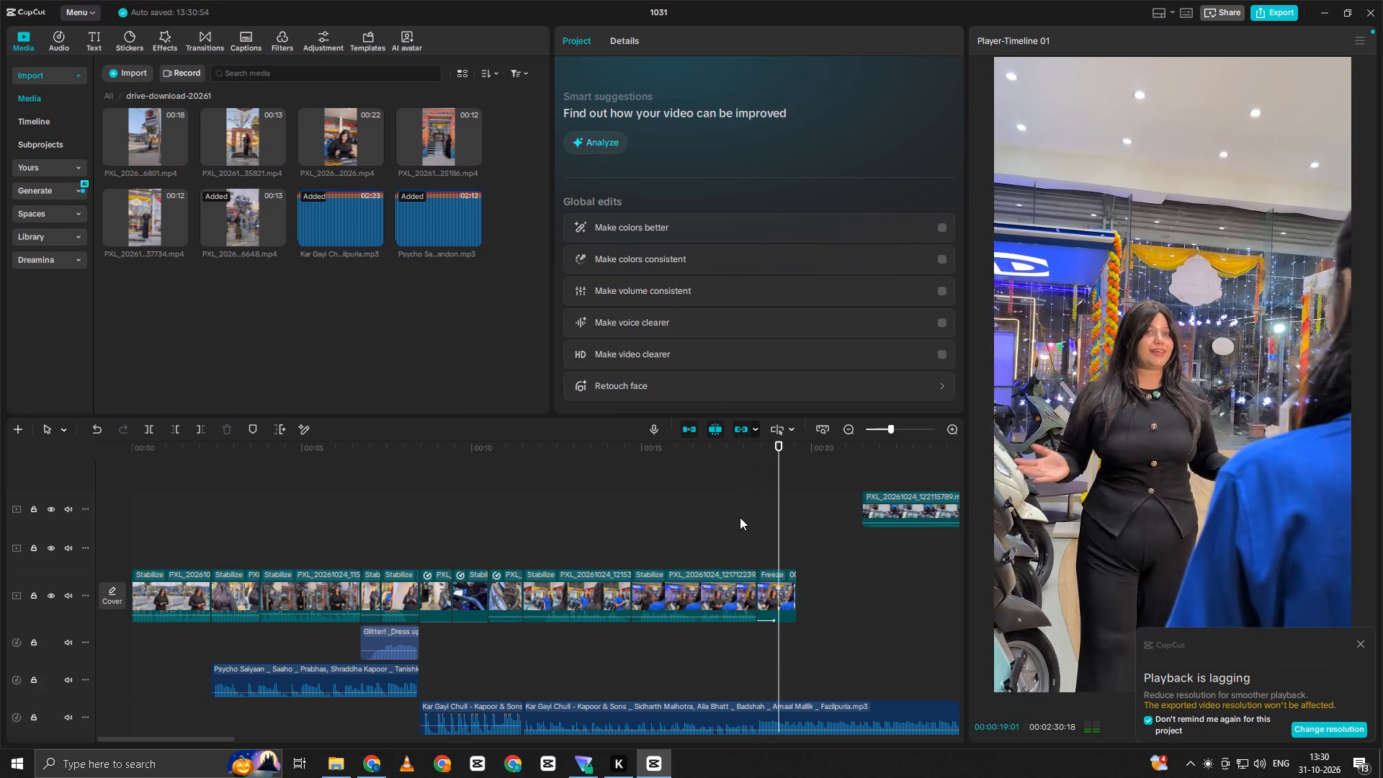
{"action": "key", "text": "space"}
{"action": "left_click", "coordinate": [773, 539]}
{"action": "left_click_drag", "start_coordinate": [773, 539], "coordinate": [764, 551]}
{"action": "key", "text": "space"}
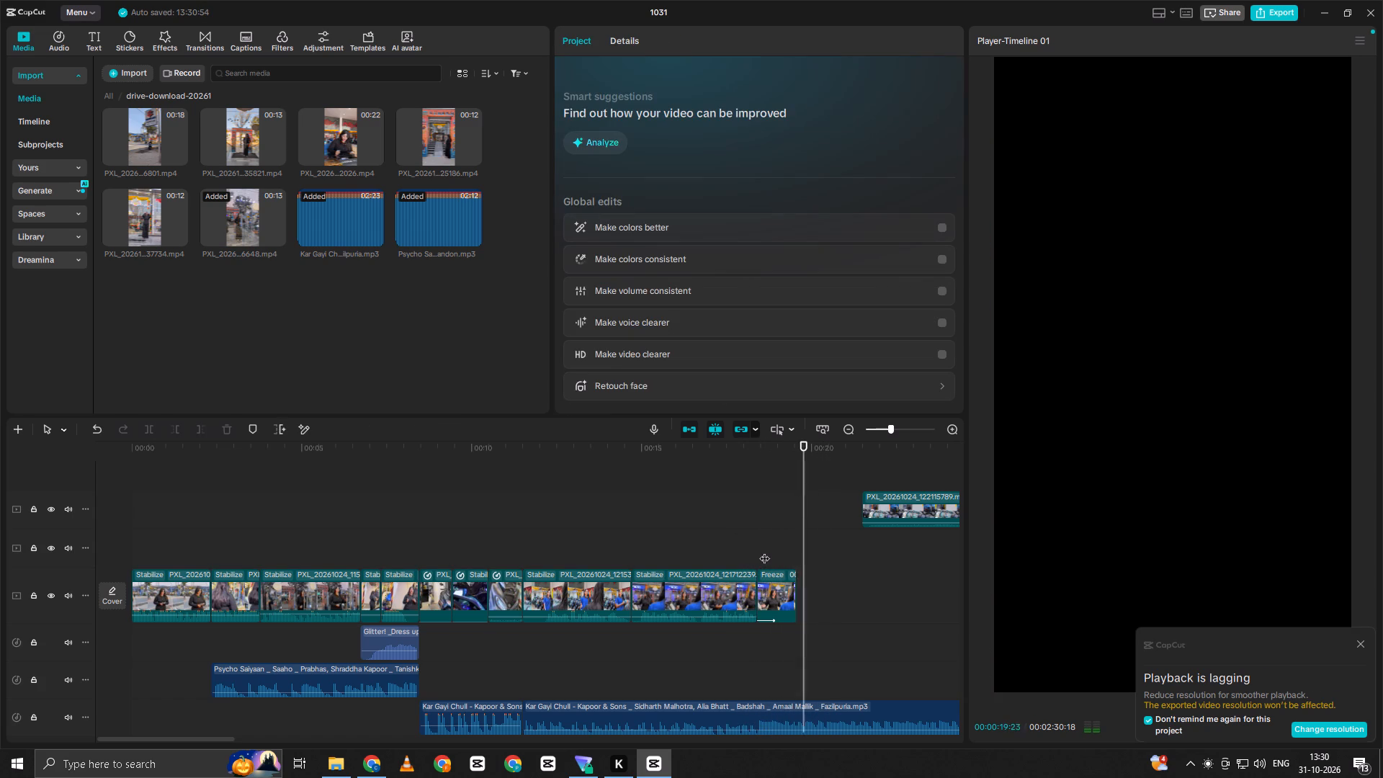
{"action": "key", "text": "space"}
{"action": "left_click", "coordinate": [787, 547]}
{"action": "left_click_drag", "start_coordinate": [787, 544], "coordinate": [769, 561]}
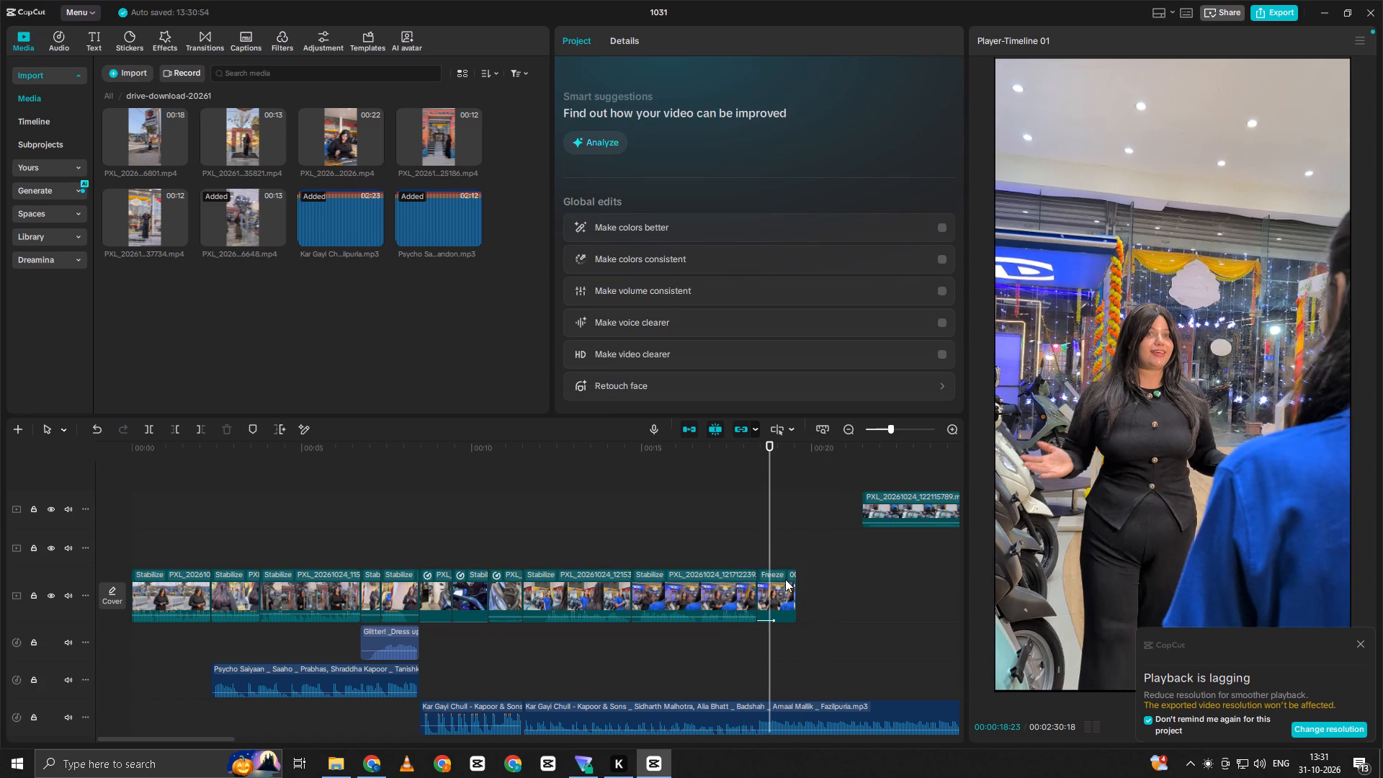
{"action": "left_click", "coordinate": [783, 585]}
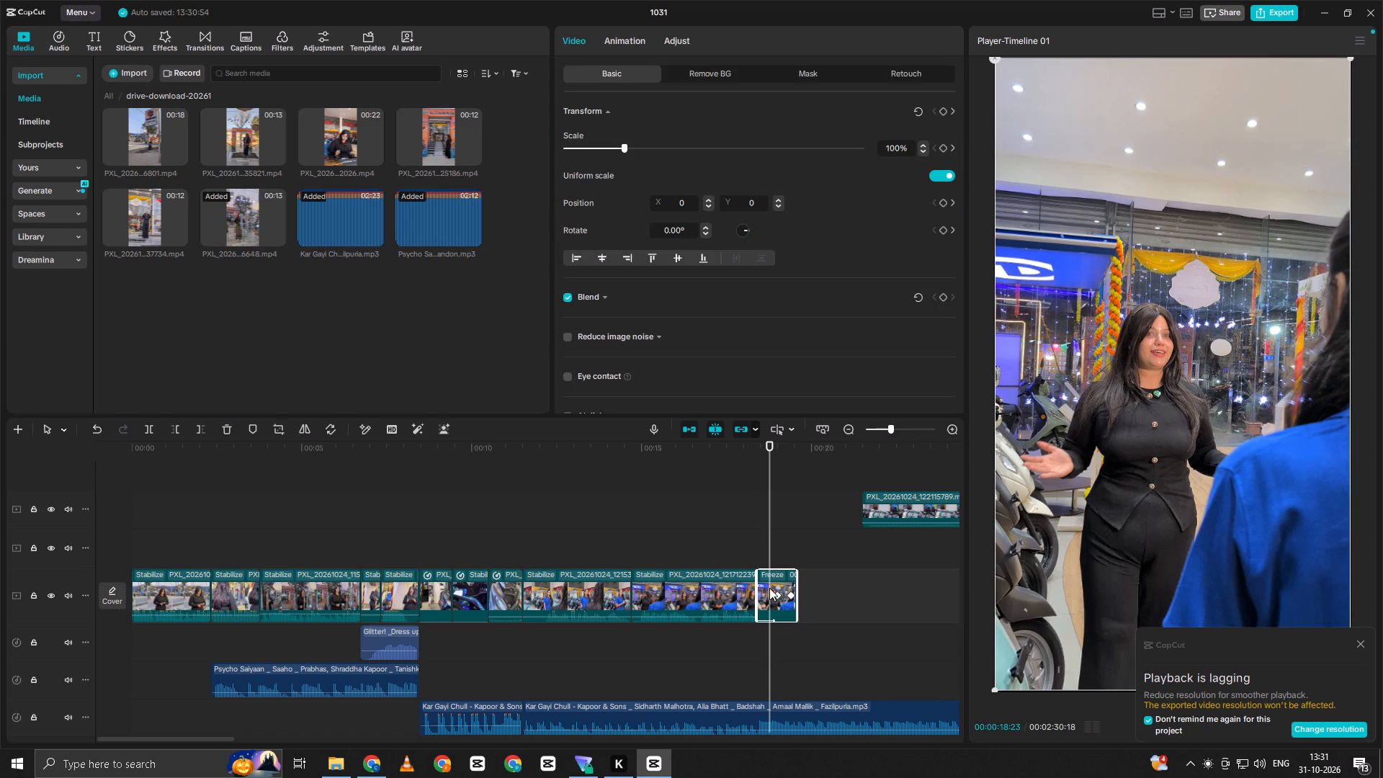
{"action": "key", "text": "space"}
{"action": "key", "text": "space"}
{"action": "left_click", "coordinate": [743, 532]}
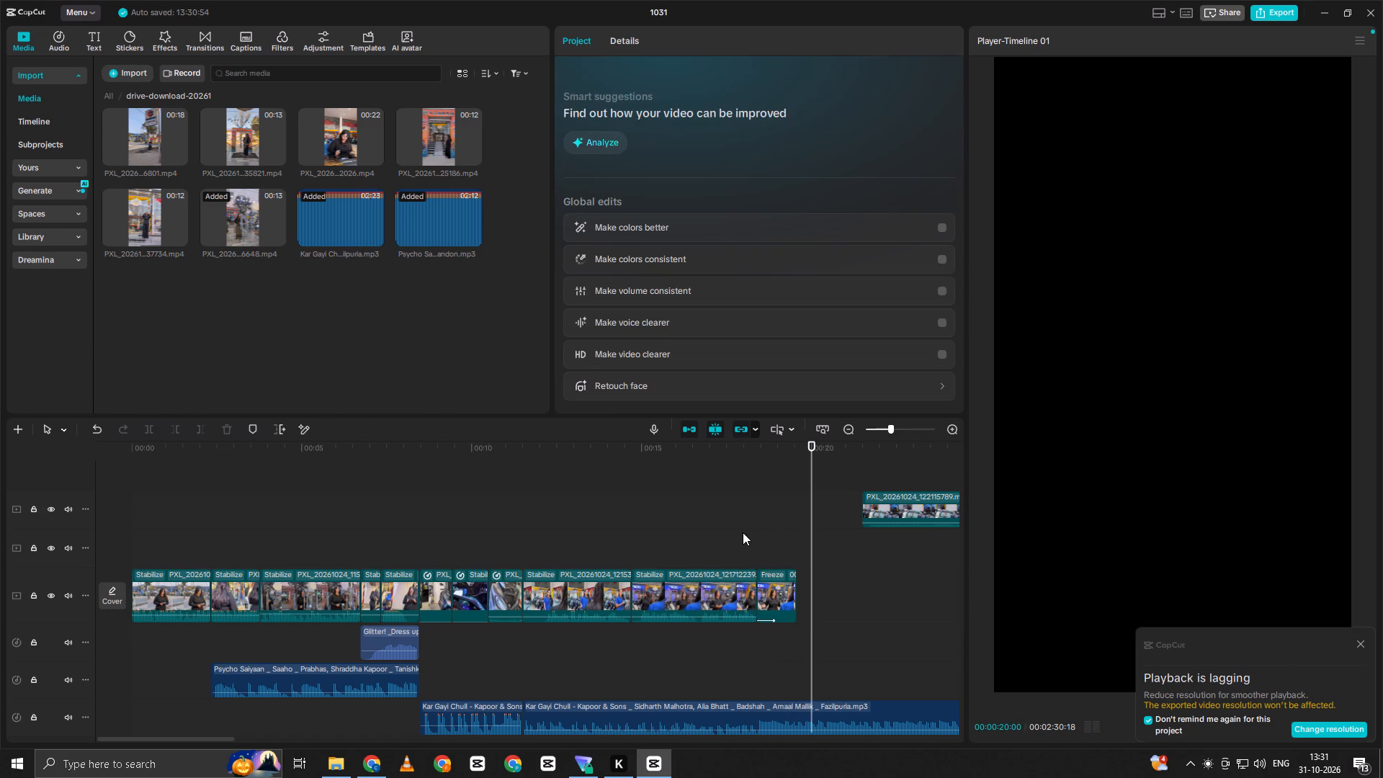
{"action": "key", "text": "space"}
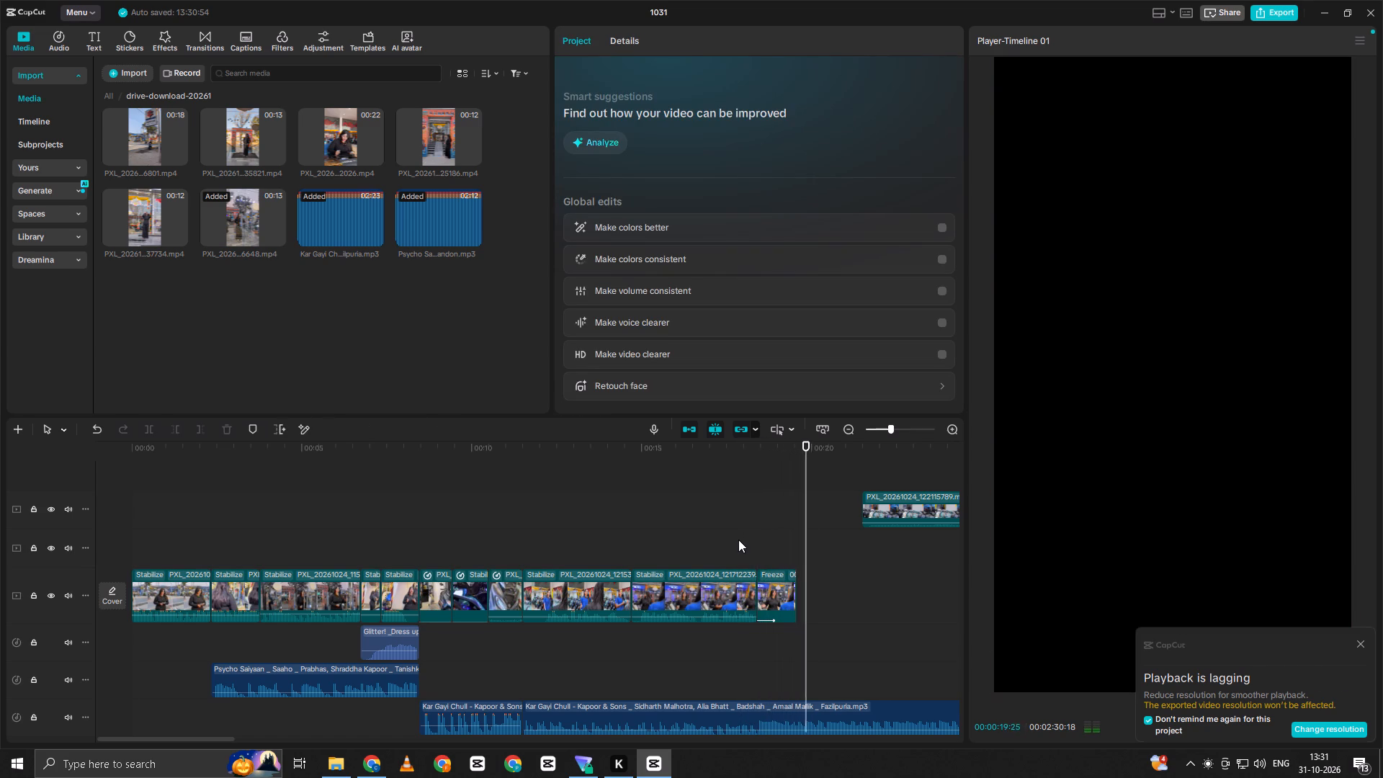
{"action": "left_click", "coordinate": [766, 529]}
{"action": "left_click_drag", "start_coordinate": [766, 529], "coordinate": [756, 544]}
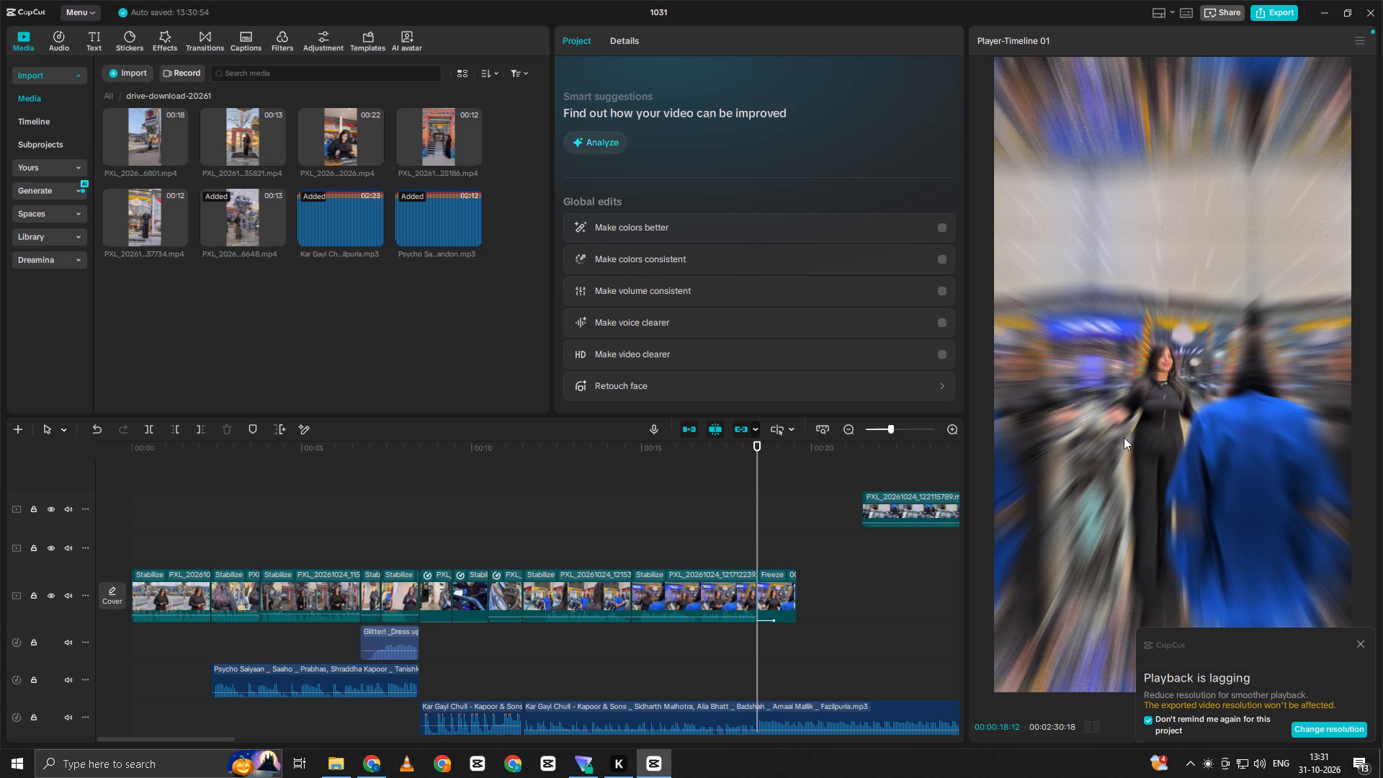
Trim the end of the second Kar Gayi Chull song segment to 00:00:20:15.
{"action": "double_click", "coordinate": [825, 560]}
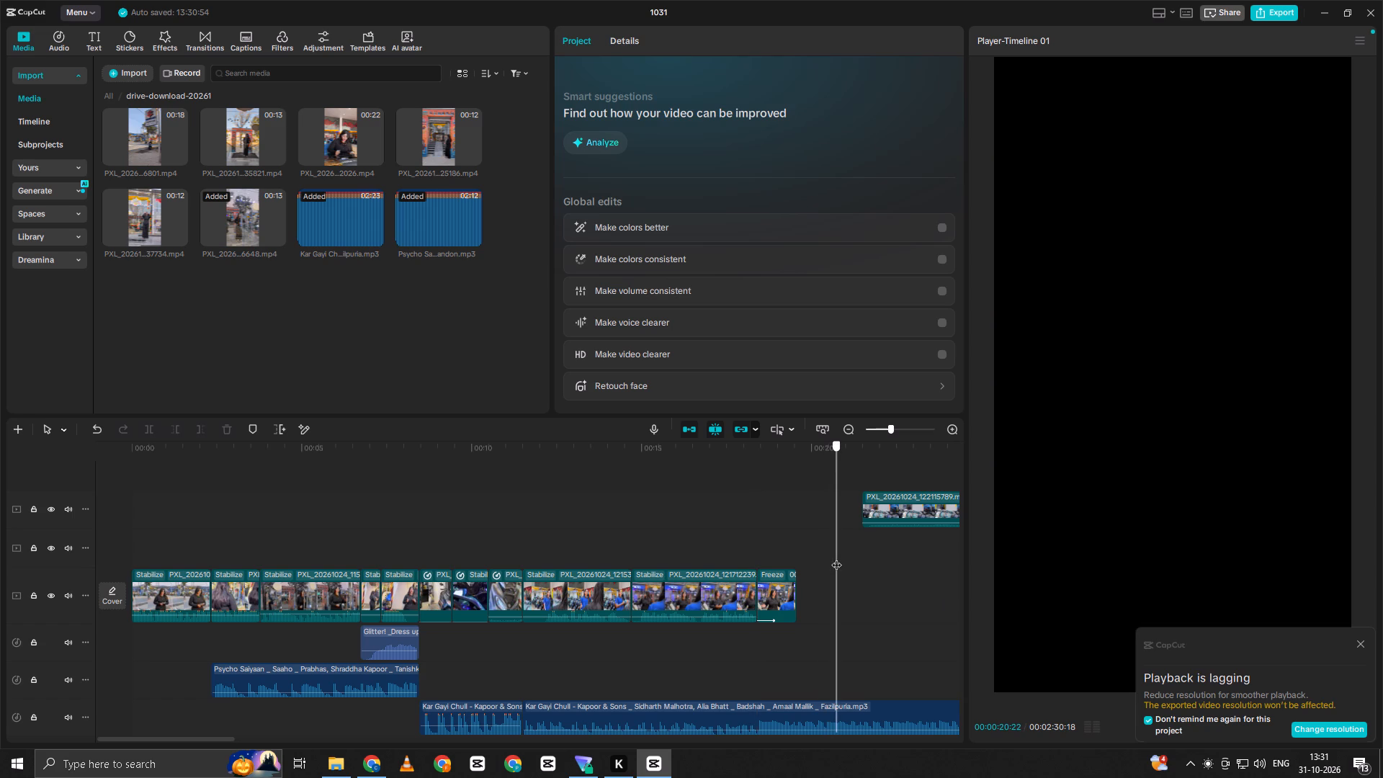
{"action": "left_click", "coordinate": [909, 715]}
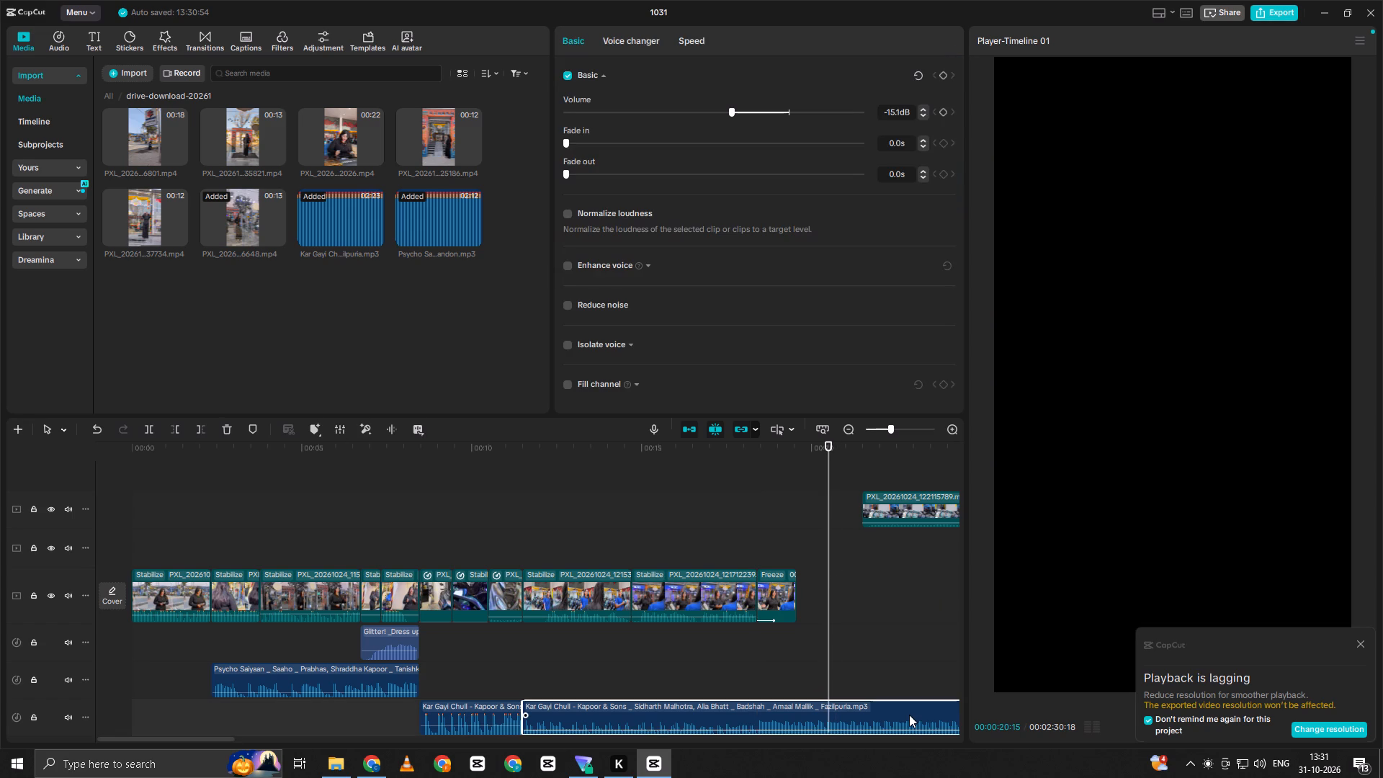
{"action": "key", "text": "w"}
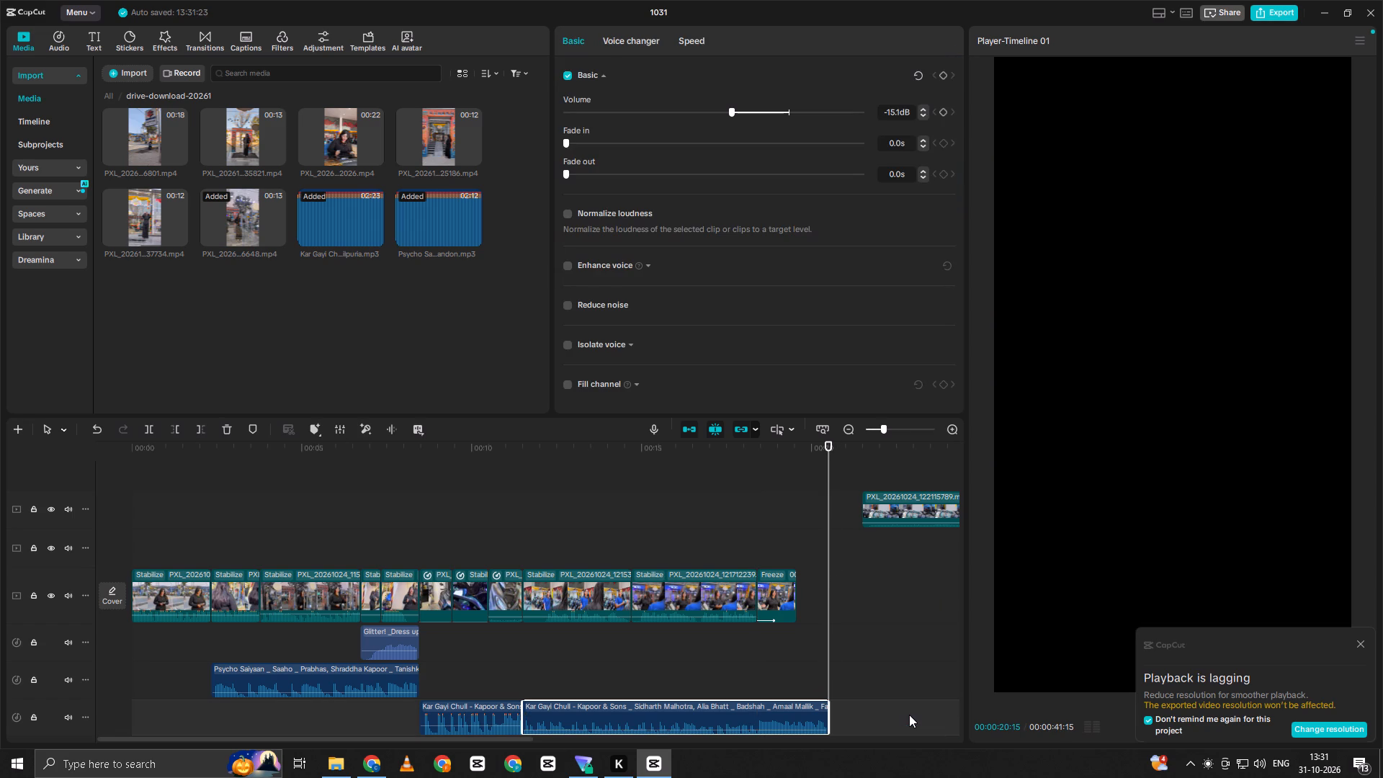